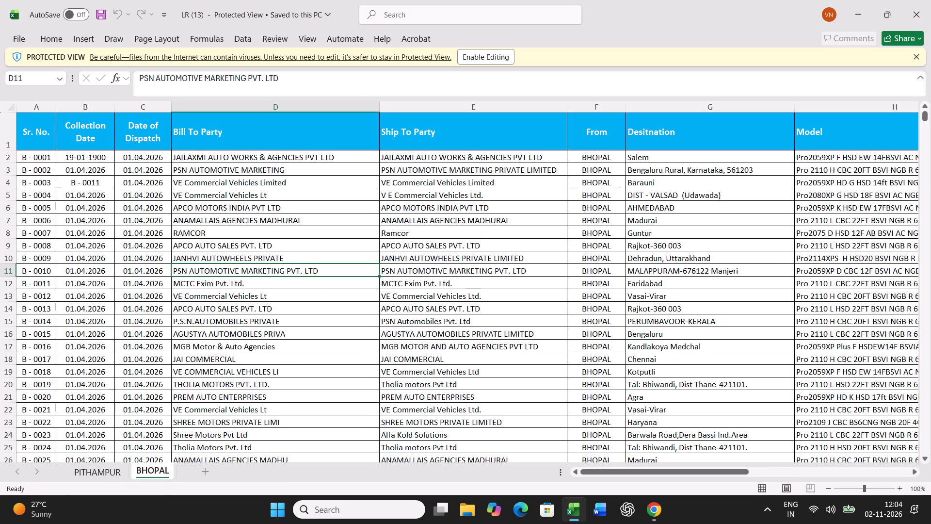
Enable editing for the protected LR (13) workbook.
{"action": "left_click", "coordinate": [495, 62]}
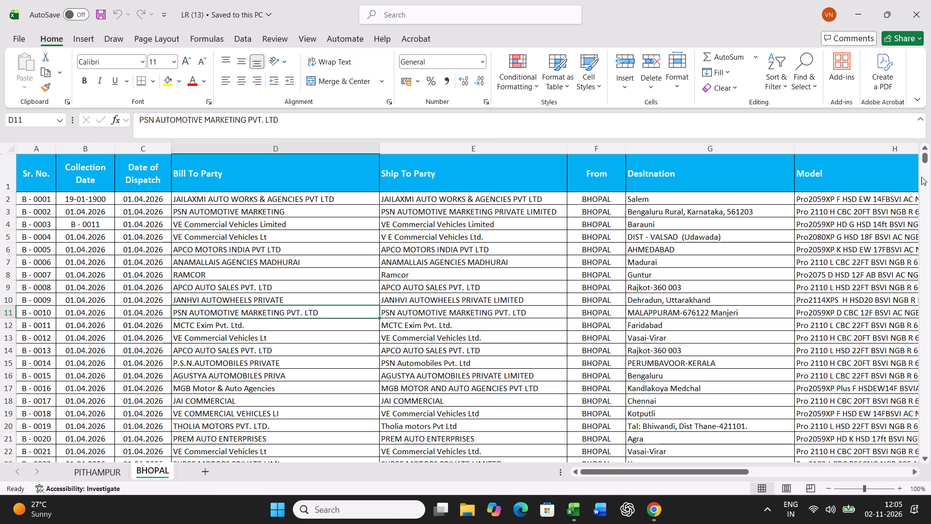
Examine the latest dispatch entries at the end of the BHOPAL sheet.
{"action": "left_click_drag", "start_coordinate": [924, 157], "coordinate": [930, 474]}
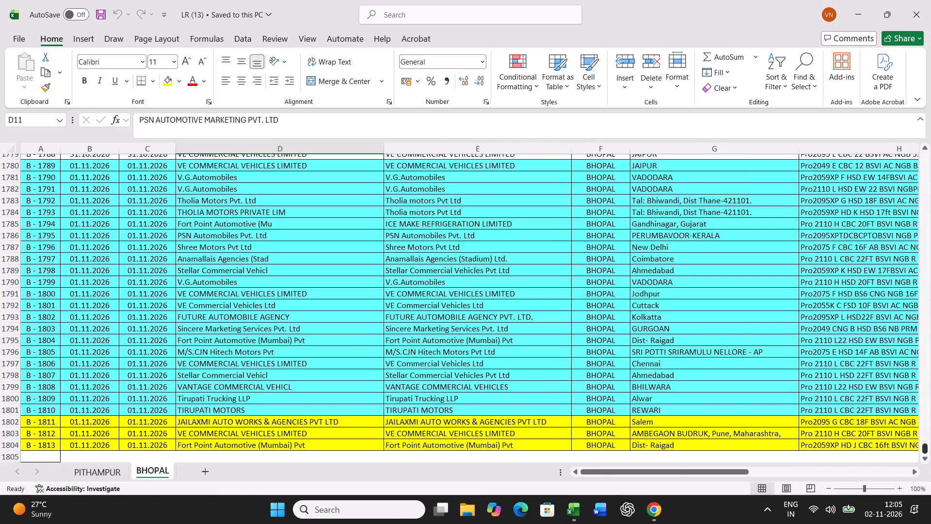
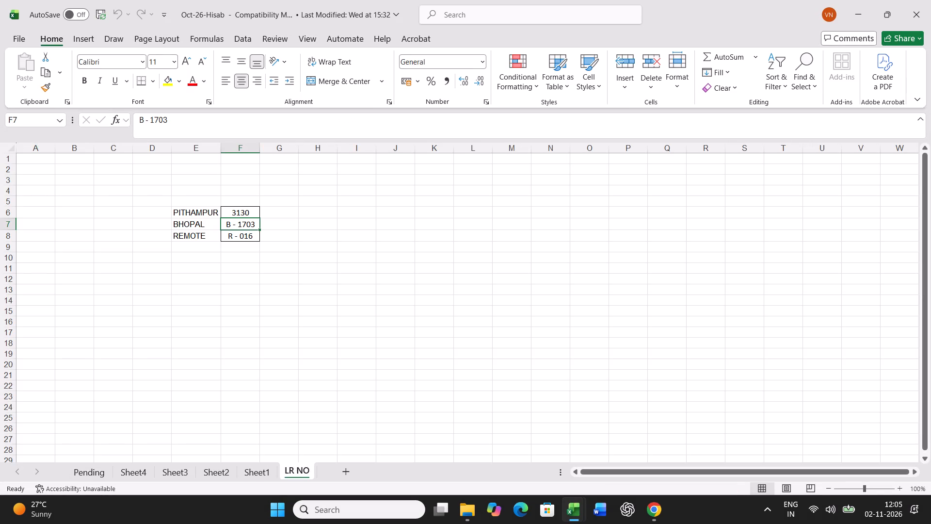
Copy BHOPAL's LR number B - 1703 from the LR NO sheet and find it on the BHOPAL sheet of the LR (13) workbook.
{"action": "key", "text": "ctrl+c"}
{"action": "left_click", "coordinate": [569, 514]}
{"action": "left_click", "coordinate": [529, 437]}
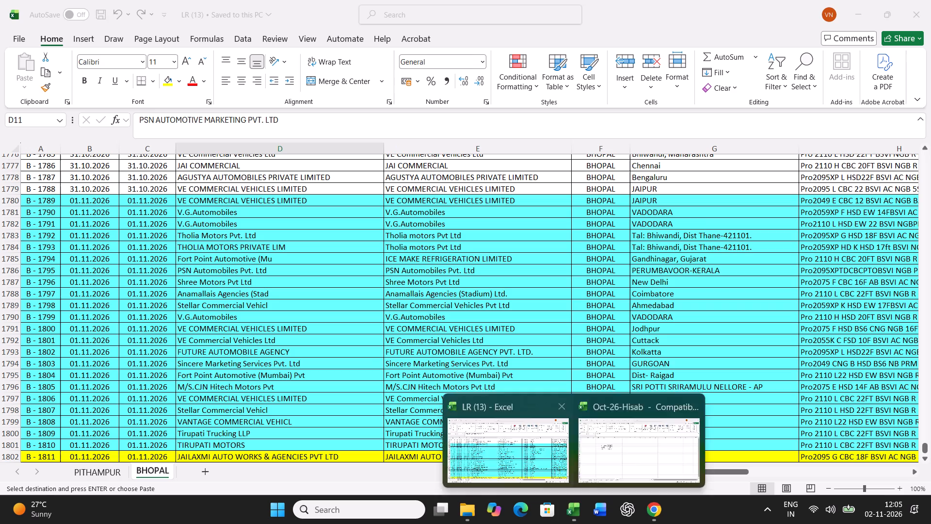
{"action": "left_click", "coordinate": [433, 353]}
{"action": "key", "text": "ctrl+f"}
{"action": "key", "text": "ctrl+v"}
{"action": "key", "text": "Return"}
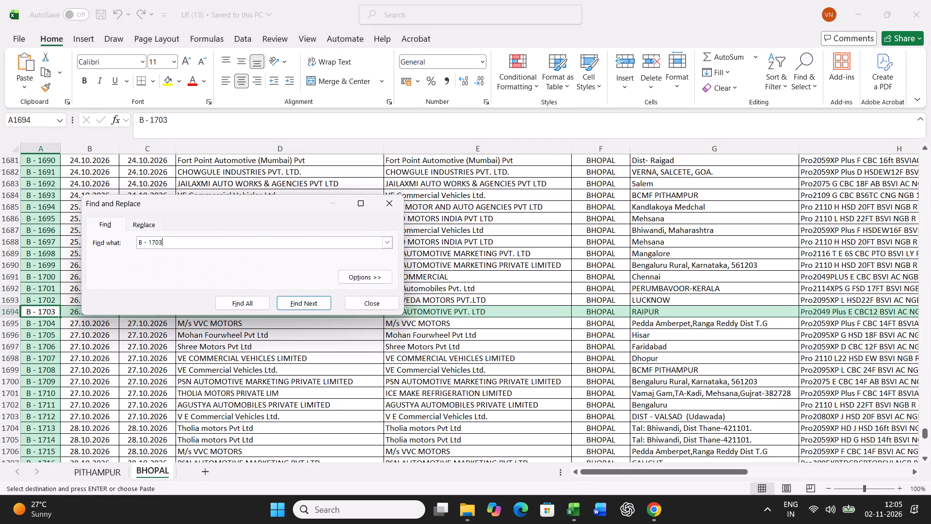
{"action": "key", "text": "Escape"}
Copy the full BHOPAL dispatch rows from B - 1704 through B - 1788, across all filled columns.
{"action": "key", "text": "Down"}
{"action": "key", "text": "ctrl+shift+Down"}
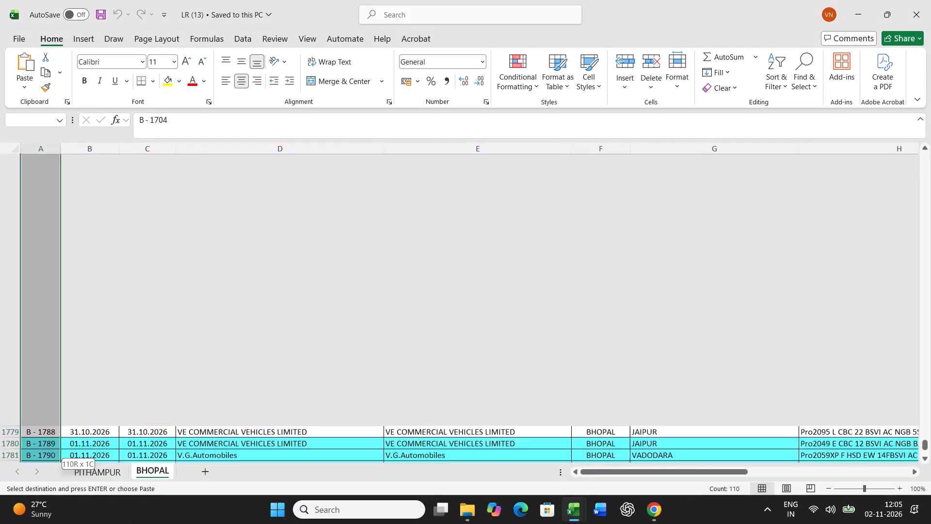
{"action": "key", "text": "shift+Up"}
{"action": "key", "text": "shift+Up"}
{"action": "key", "text": "shift+Up"}
{"action": "key", "text": "shift+Up"}
{"action": "key", "text": "shift+Up"}
{"action": "key", "text": "shift+Up"}
{"action": "key", "text": "shift+Up"}
{"action": "key", "text": "shift+Up"}
{"action": "key", "text": "shift+Up"}
{"action": "key", "text": "shift+Up"}
{"action": "key", "text": "shift+Up"}
{"action": "key", "text": "shift+Up"}
{"action": "key", "text": "shift+Up"}
{"action": "key", "text": "shift+Up"}
{"action": "key", "text": "shift+Up"}
{"action": "key", "text": "shift+Up"}
{"action": "key", "text": "shift+Up"}
{"action": "key", "text": "shift+Up"}
{"action": "key", "text": "shift+Up"}
{"action": "key", "text": "shift+Up"}
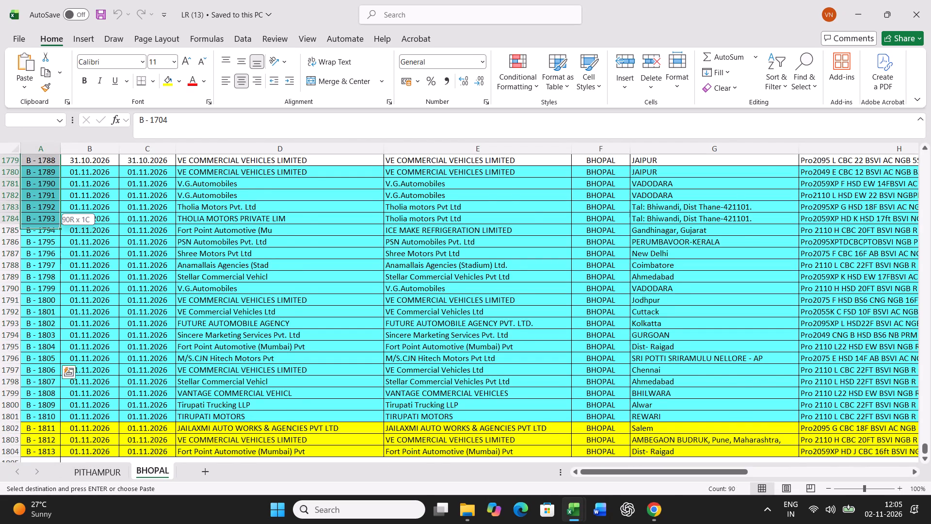
{"action": "key", "text": "shift+Down"}
{"action": "key", "text": "shift+Down"}
{"action": "key", "text": "shift+Down"}
{"action": "key", "text": "shift+Down"}
{"action": "key", "text": "shift+Down"}
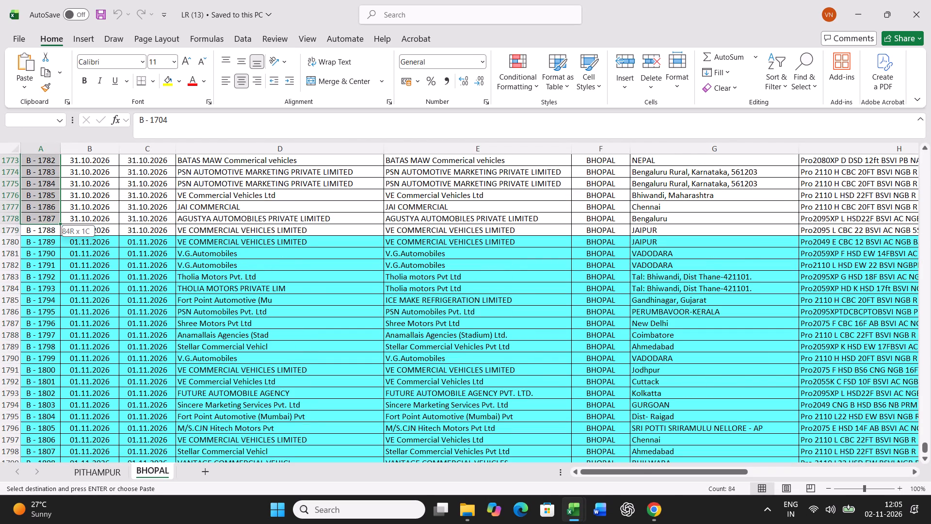
{"action": "key", "text": "shift+Down"}
{"action": "key", "text": "ctrl+shift+Right"}
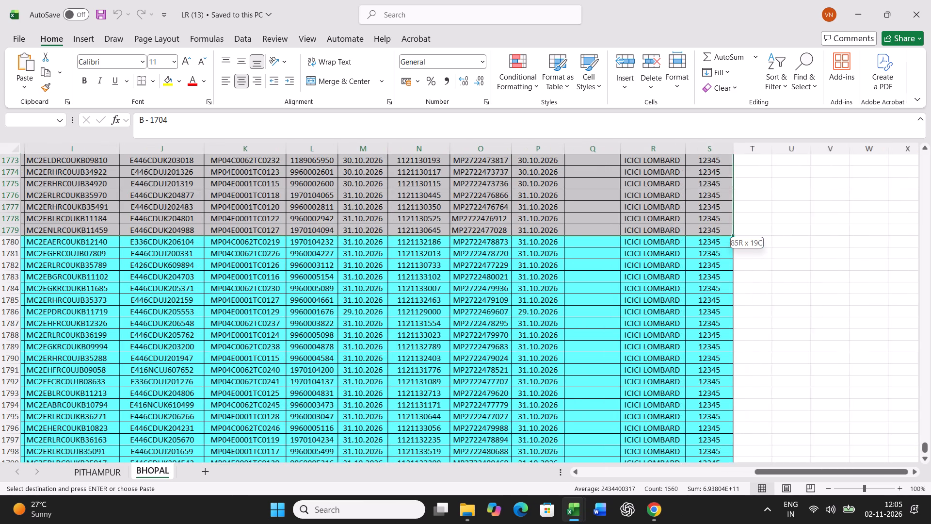
{"action": "key", "text": "ctrl+c"}
Switch to the Oct-26-Hisab workbook and paste the copied BHOPAL rows as values only on the Pending sheet, starting at A267.
{"action": "left_click", "coordinate": [578, 510]}
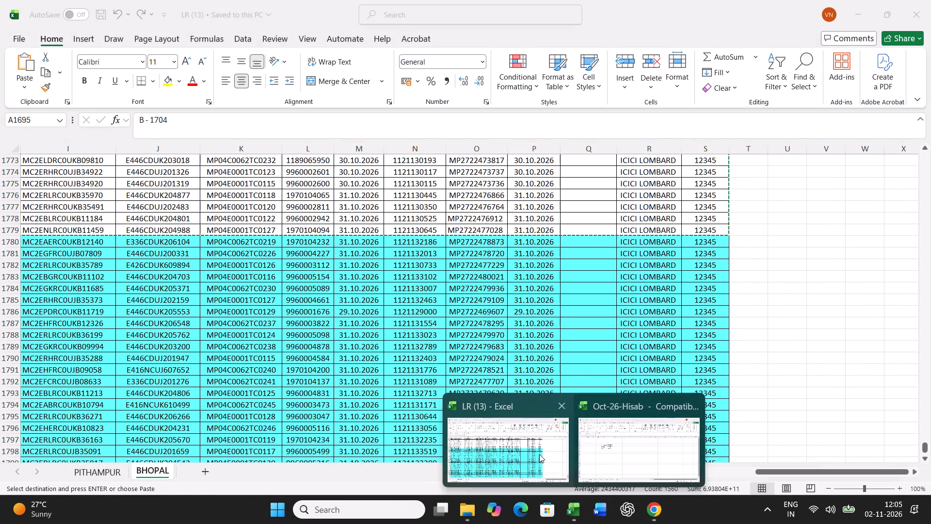
{"action": "left_click", "coordinate": [539, 454]}
{"action": "left_click", "coordinate": [571, 515]}
{"action": "left_click", "coordinate": [651, 442]}
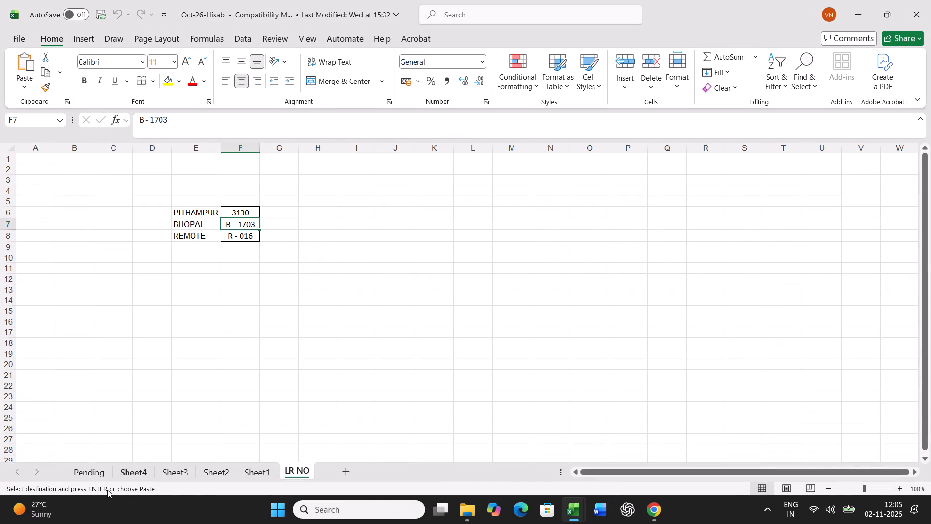
{"action": "left_click", "coordinate": [93, 475]}
{"action": "right_click", "coordinate": [36, 289]}
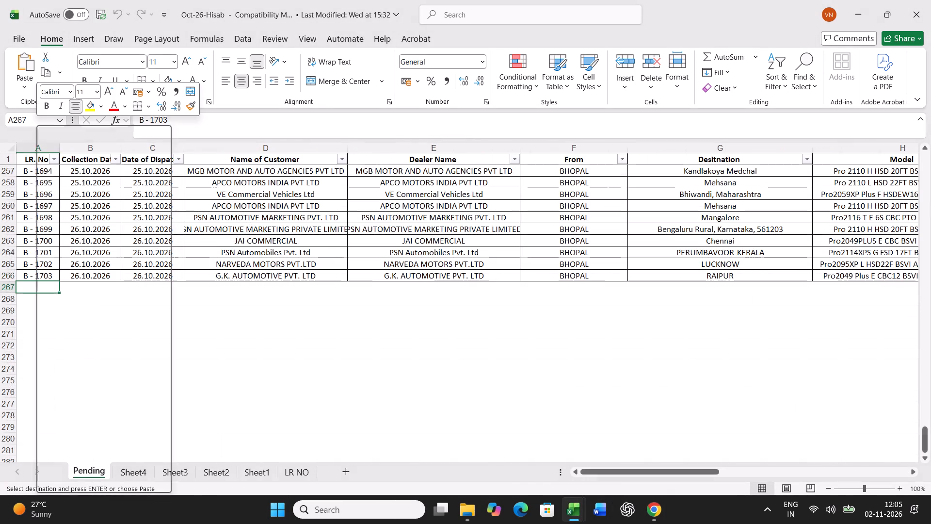
{"action": "left_click", "coordinate": [79, 232]}
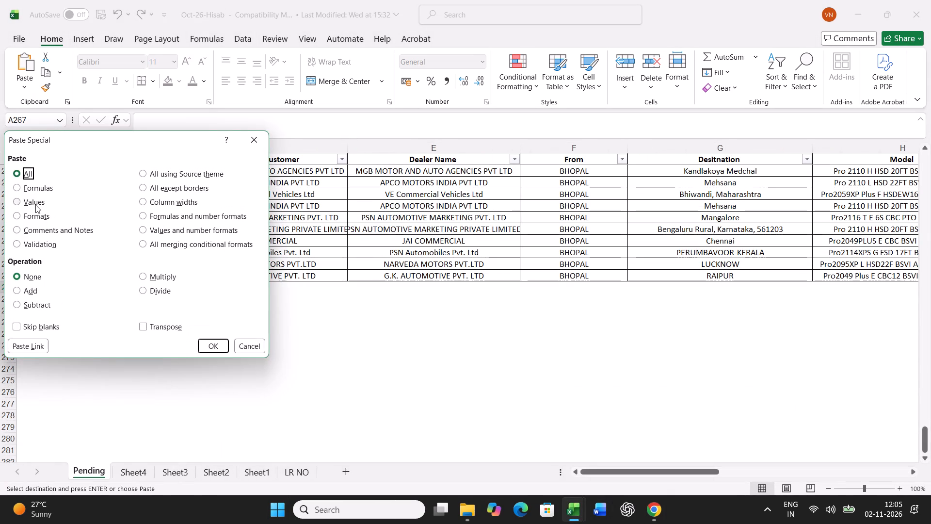
{"action": "left_click", "coordinate": [35, 205]}
{"action": "left_click", "coordinate": [210, 344]}
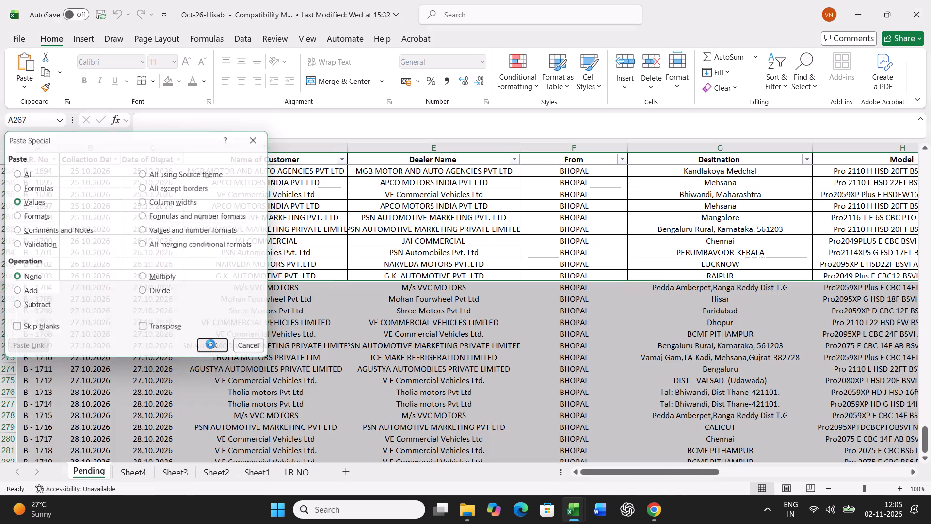
Apply all borders to the pasted BHOPAL rows on the Pending sheet.
{"action": "left_click", "coordinate": [152, 85]}
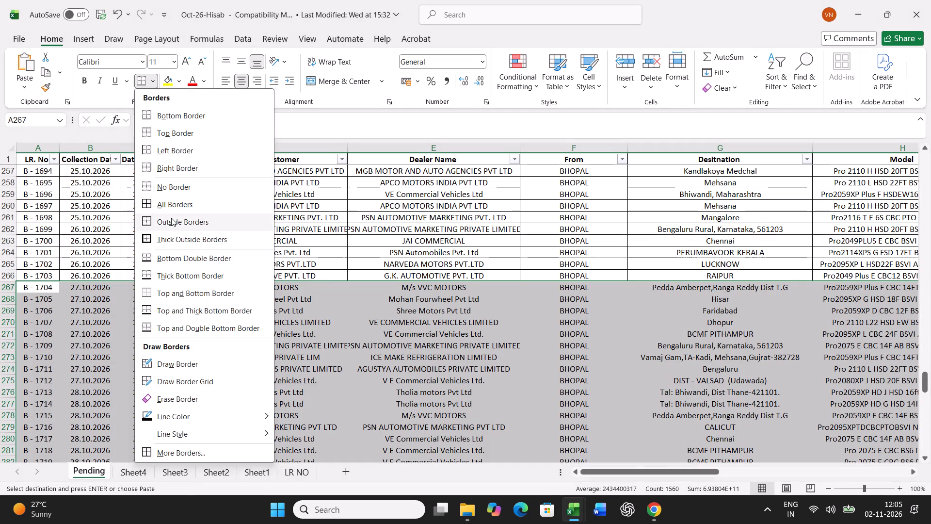
{"action": "left_click", "coordinate": [172, 204]}
Copy the last BHOPAL LR number, B - 1788, from the Pending sheet into the BHOPAL cell F7 on the LR NO sheet.
{"action": "scroll", "coordinate": [154, 332], "scroll_direction": "down", "scroll_amount": 13}
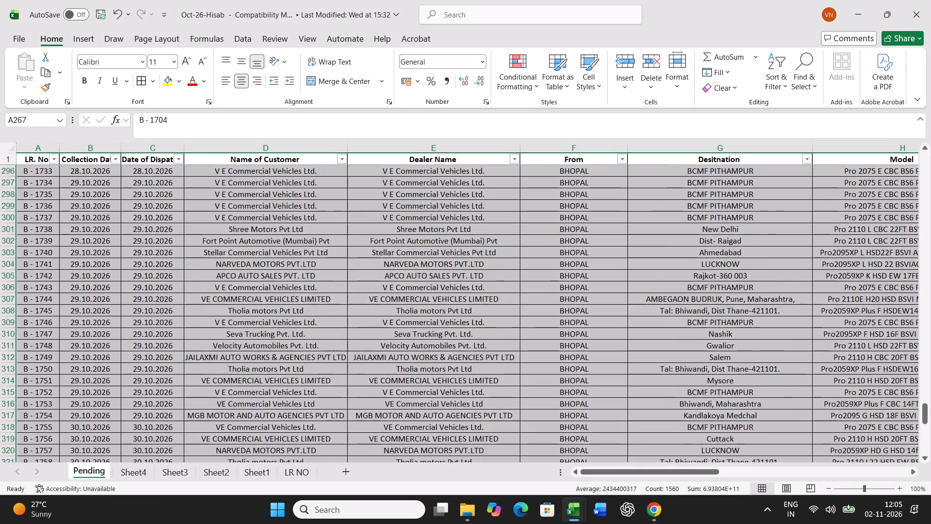
{"action": "scroll", "coordinate": [152, 334], "scroll_direction": "down", "scroll_amount": 18}
{"action": "scroll", "coordinate": [151, 335], "scroll_direction": "up", "scroll_amount": 4}
{"action": "left_click", "coordinate": [50, 319]}
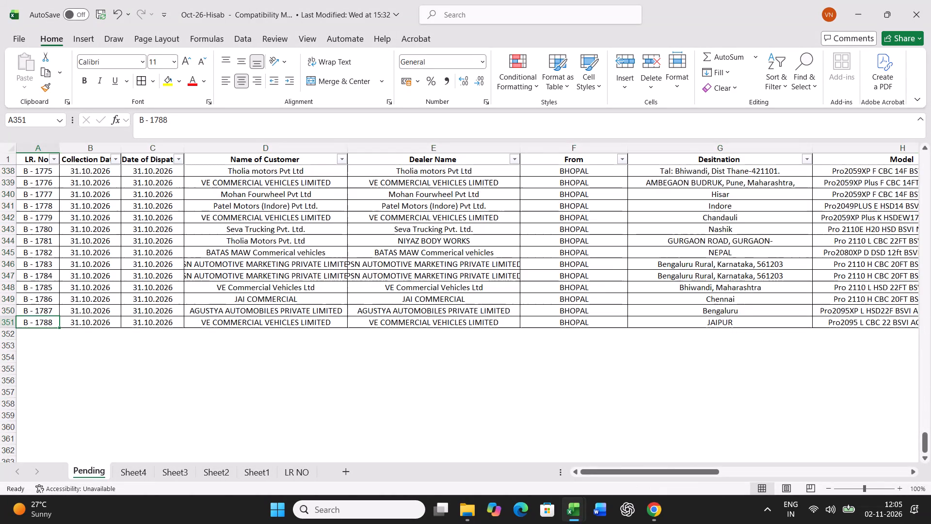
{"action": "key", "text": "ctrl+c"}
{"action": "left_click", "coordinate": [298, 468]}
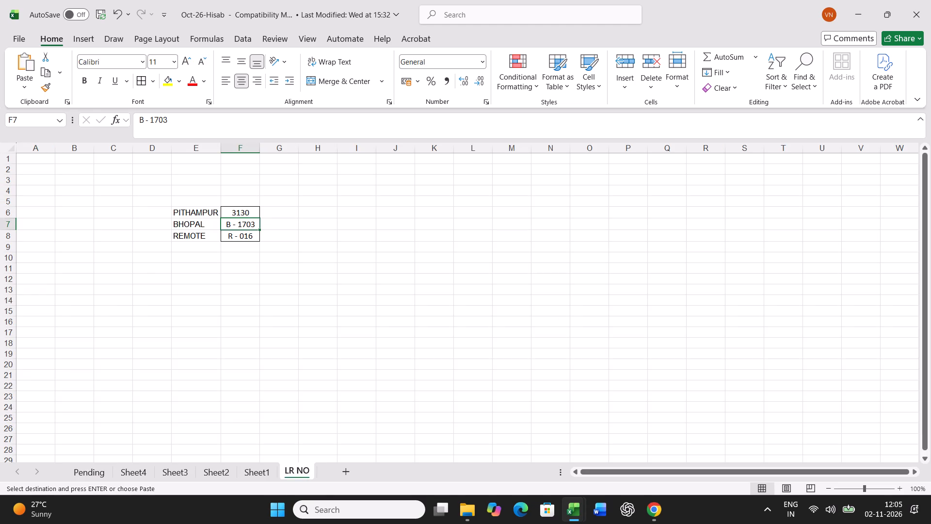
{"action": "key", "text": "ctrl+v"}
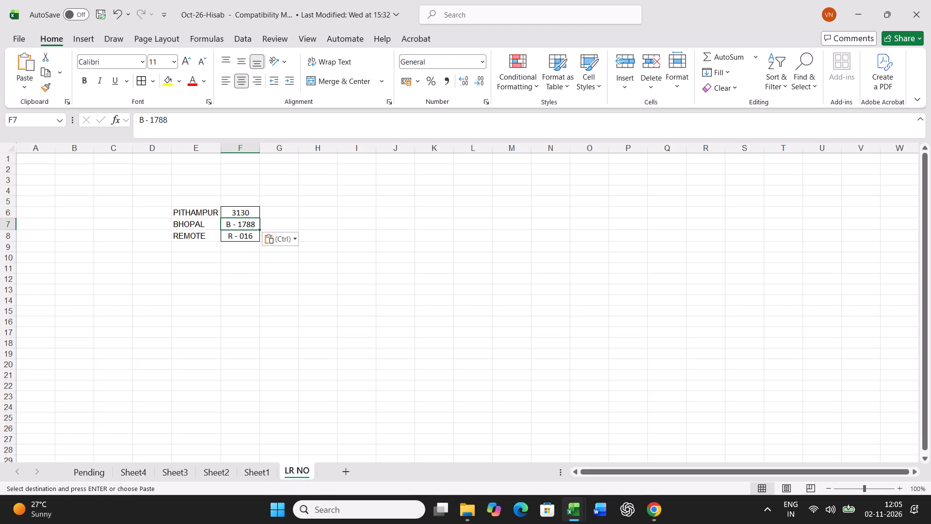
Switch to the LR (13) workbook and copy the full PITHAMPUR sheet rows from 3131 through 3219, across all filled columns.
{"action": "left_click", "coordinate": [250, 212]}
{"action": "left_click", "coordinate": [572, 507]}
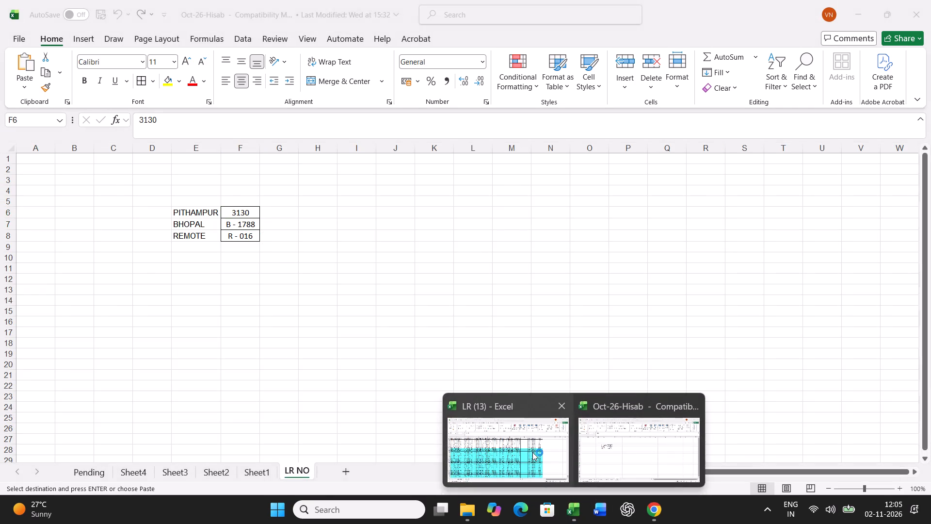
{"action": "left_click", "coordinate": [532, 452]}
{"action": "left_click", "coordinate": [100, 476]}
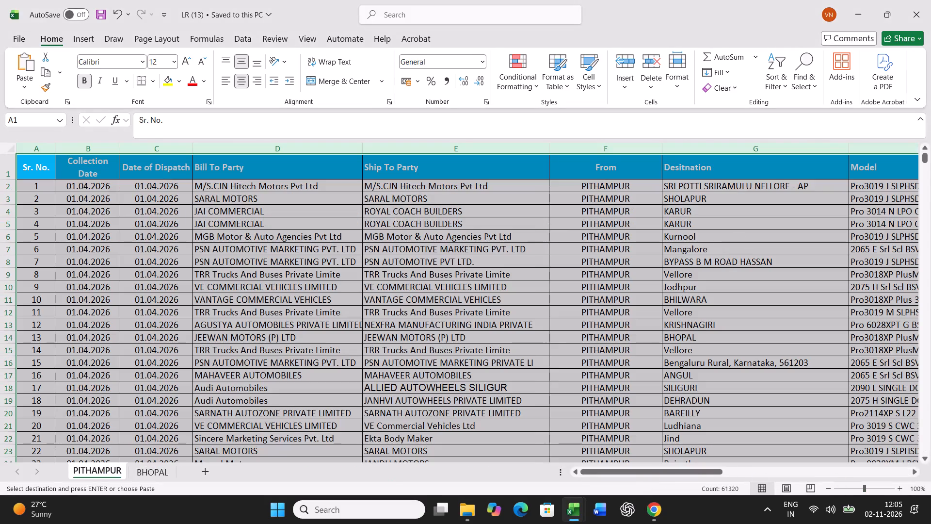
{"action": "left_click_drag", "start_coordinate": [926, 160], "coordinate": [930, 395]}
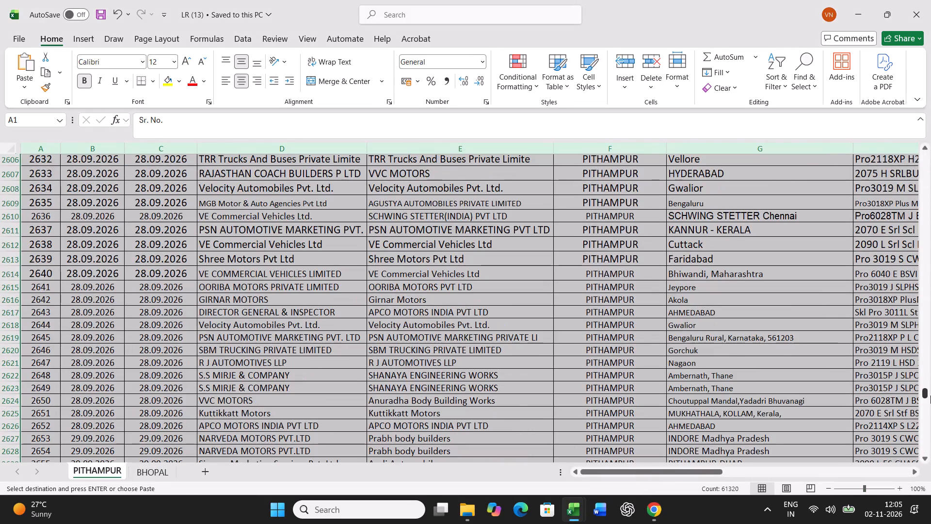
{"action": "scroll", "coordinate": [367, 390], "scroll_direction": "down", "scroll_amount": 5}
{"action": "scroll", "coordinate": [929, 321], "scroll_direction": "down", "scroll_amount": 2}
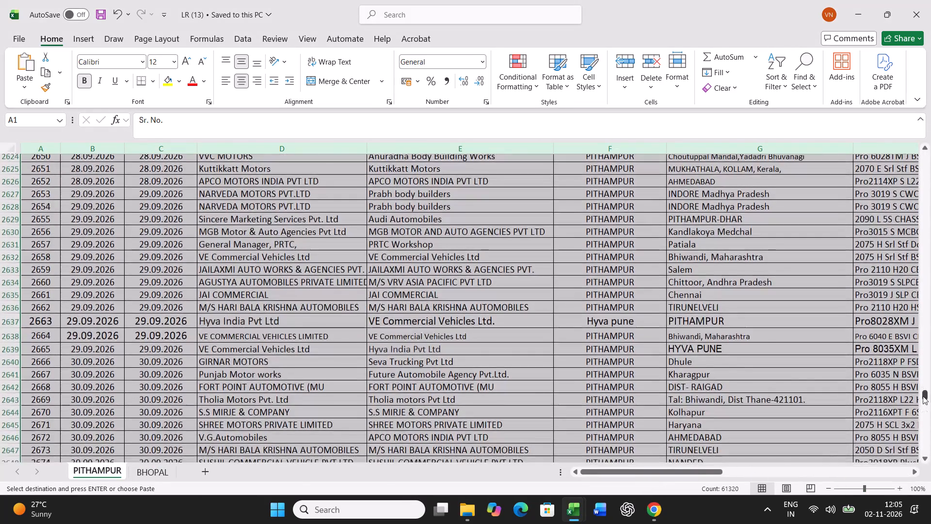
{"action": "left_click_drag", "start_coordinate": [923, 396], "coordinate": [930, 441]}
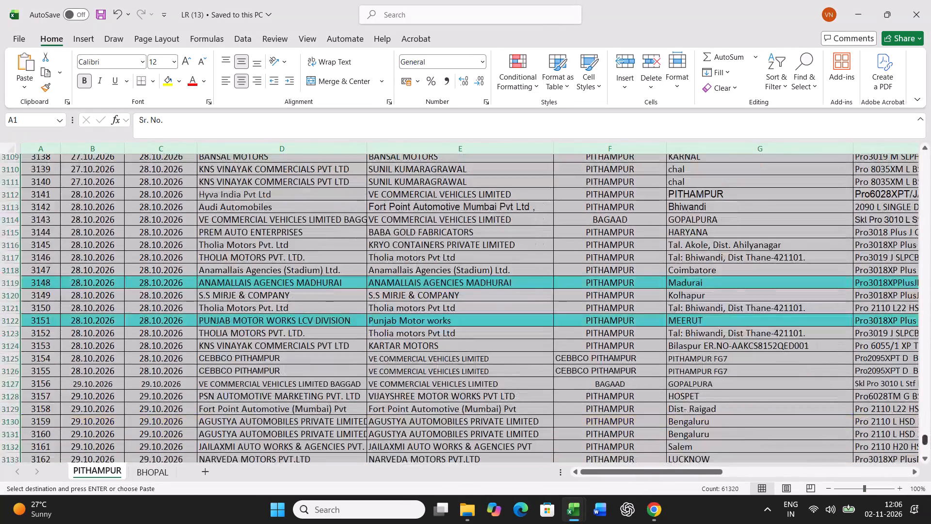
{"action": "scroll", "coordinate": [68, 278], "scroll_direction": "down", "scroll_amount": 3}
{"action": "scroll", "coordinate": [67, 302], "scroll_direction": "up", "scroll_amount": 5}
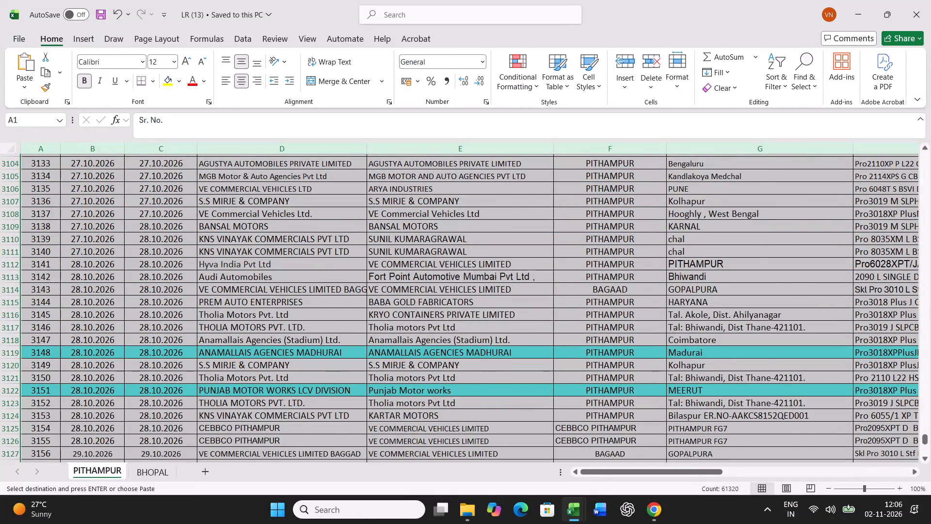
{"action": "scroll", "coordinate": [61, 282], "scroll_direction": "up", "scroll_amount": 4}
{"action": "scroll", "coordinate": [59, 221], "scroll_direction": "up", "scroll_amount": 2}
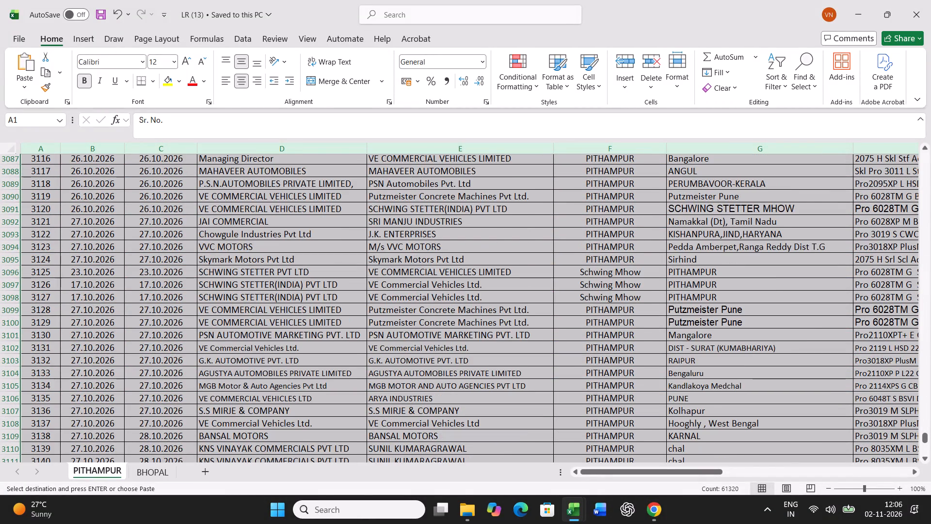
{"action": "left_click", "coordinate": [46, 349]}
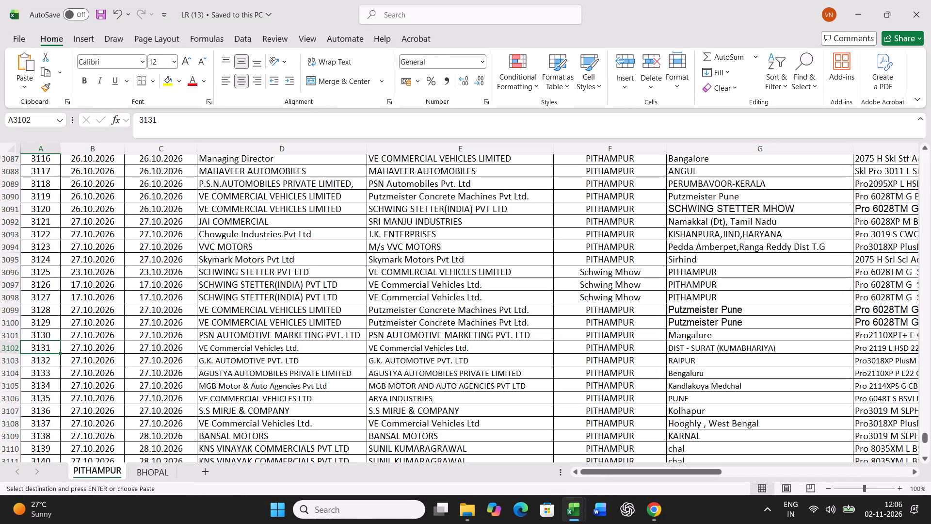
{"action": "key", "text": "ctrl+shift+Down"}
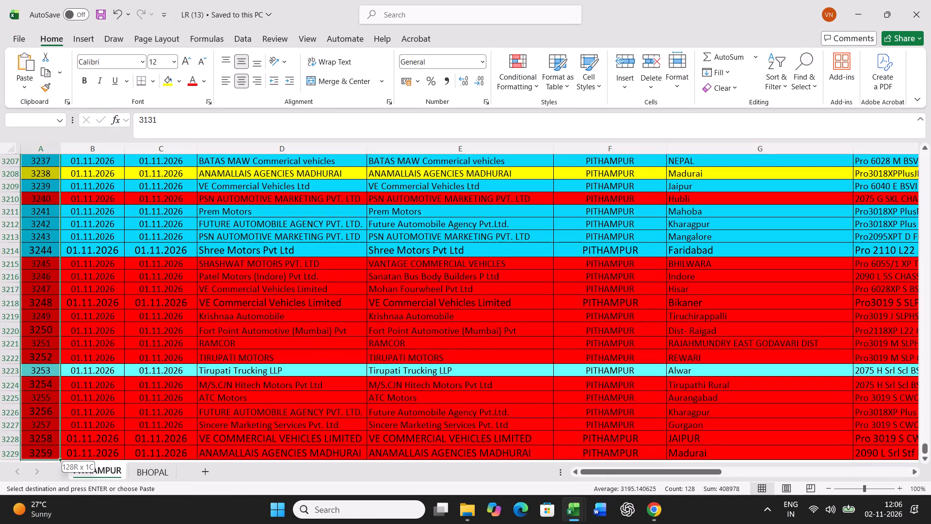
{"action": "key", "text": "shift+Up"}
{"action": "key", "text": "shift+Up"}
{"action": "key", "text": "shift+Up"}
{"action": "key", "text": "shift+Up"}
{"action": "key", "text": "shift+Up"}
{"action": "key", "text": "shift+Up"}
{"action": "key", "text": "shift+Up"}
{"action": "key", "text": "shift+Up"}
{"action": "key", "text": "shift+Up"}
{"action": "key", "text": "shift+Up"}
{"action": "key", "text": "shift+Up"}
{"action": "key", "text": "shift+Up"}
{"action": "key", "text": "shift+Up"}
{"action": "key", "text": "shift+Up"}
{"action": "key", "text": "shift+Up"}
{"action": "key", "text": "shift+Up"}
{"action": "key", "text": "shift+Up"}
{"action": "key", "text": "shift+Up"}
{"action": "key", "text": "shift+Up"}
{"action": "key", "text": "shift+Up"}
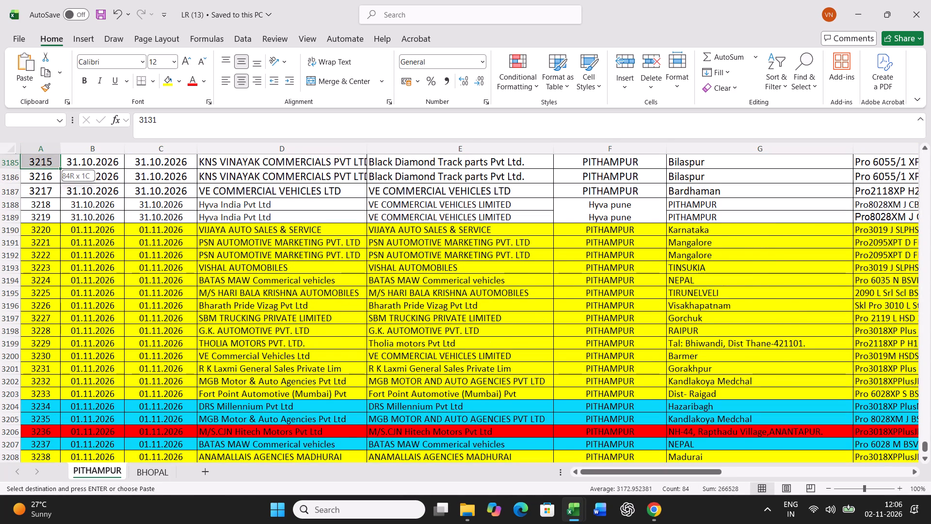
{"action": "key", "text": "shift+Down"}
{"action": "key", "text": "shift+Down"}
{"action": "key", "text": "shift+Down"}
{"action": "key", "text": "shift+Down"}
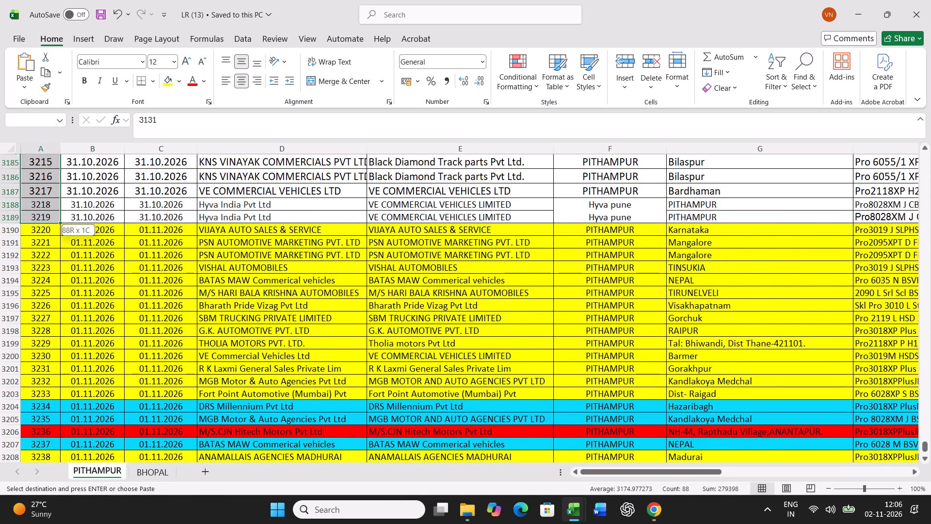
{"action": "key", "text": "ctrl+shift+Right"}
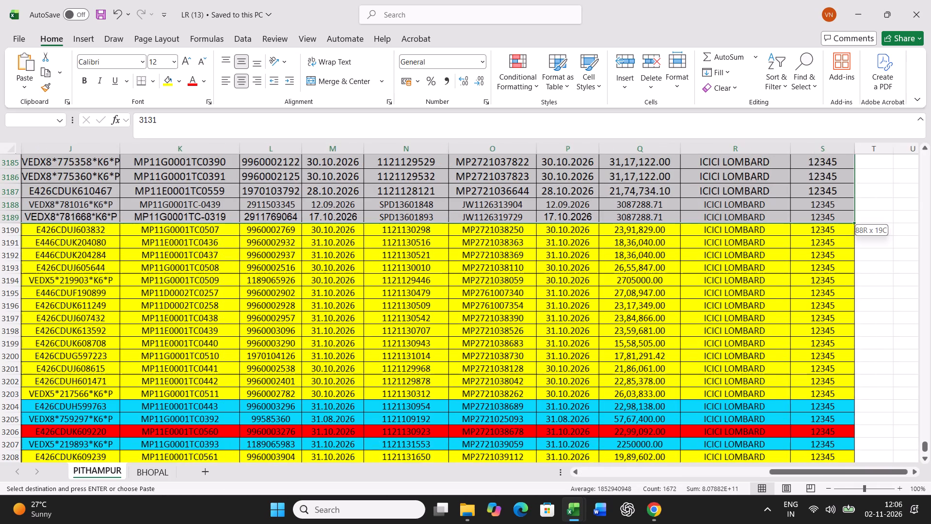
{"action": "key", "text": "ctrl+c"}
Switch to the Oct-26-Hisab workbook and paste the copied PITHAMPUR rows as values only on the Pending sheet, starting at A352.
{"action": "left_click", "coordinate": [578, 514]}
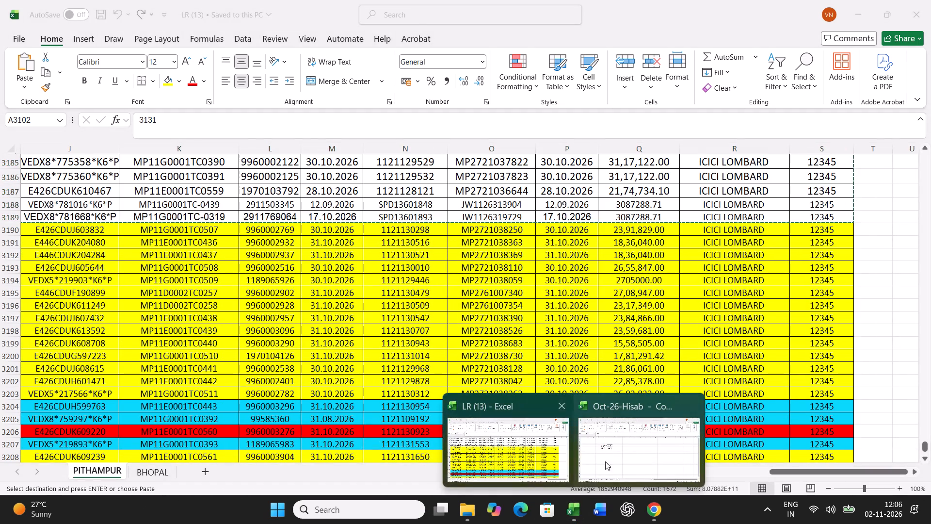
{"action": "left_click", "coordinate": [618, 457]}
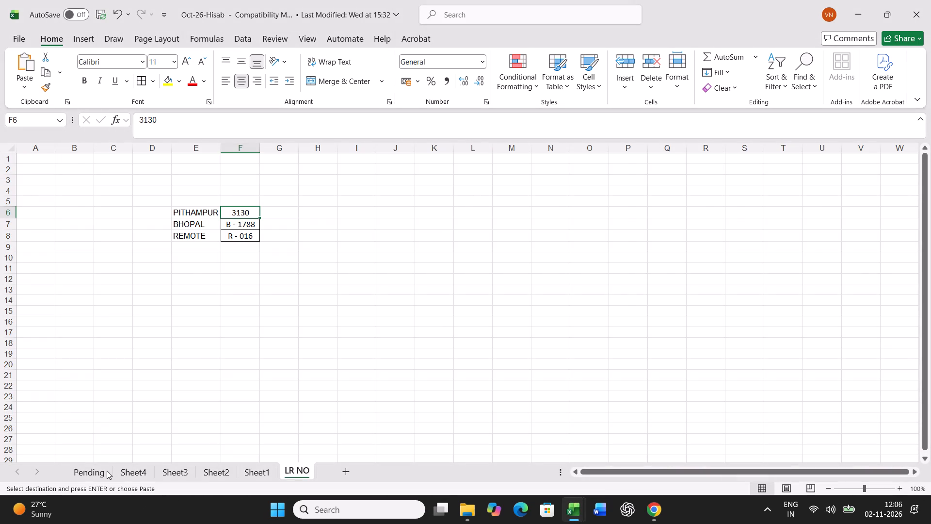
{"action": "left_click", "coordinate": [107, 471]}
{"action": "right_click", "coordinate": [39, 333]}
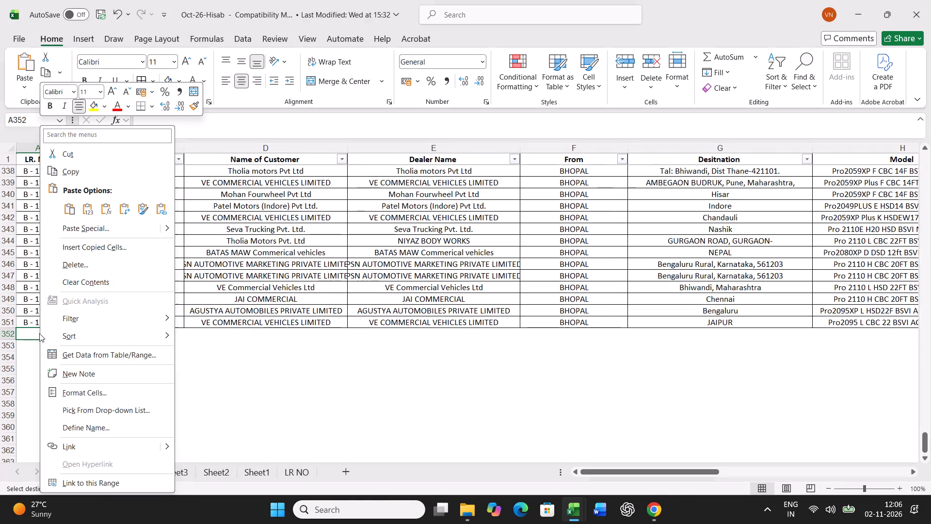
{"action": "left_click", "coordinate": [88, 223]}
{"action": "left_click", "coordinate": [33, 195]}
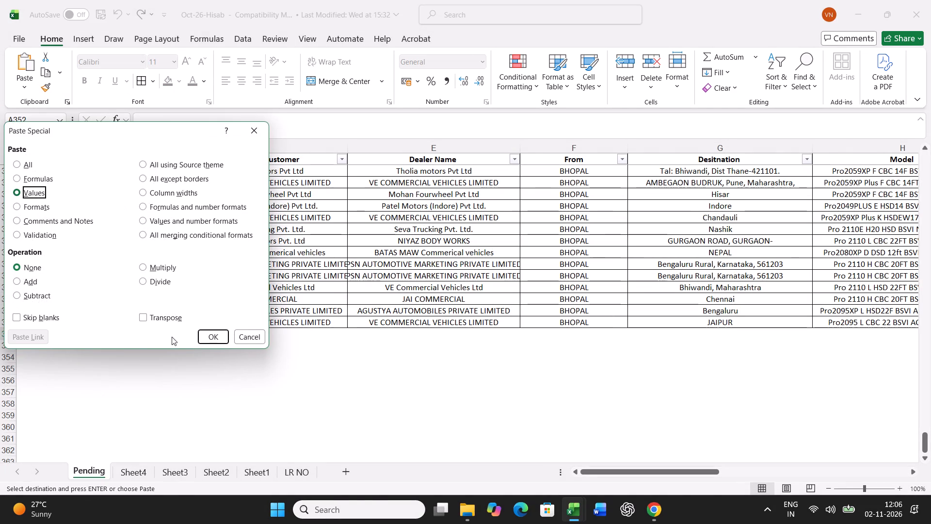
{"action": "left_click", "coordinate": [207, 338]}
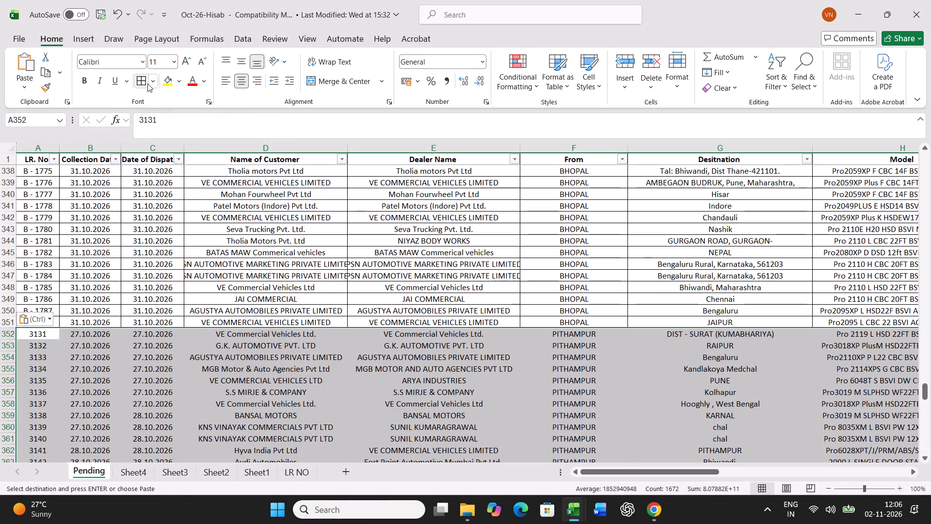
Apply all borders to the pasted PITHAMPUR rows on the Pending sheet.
{"action": "left_click", "coordinate": [145, 82]}
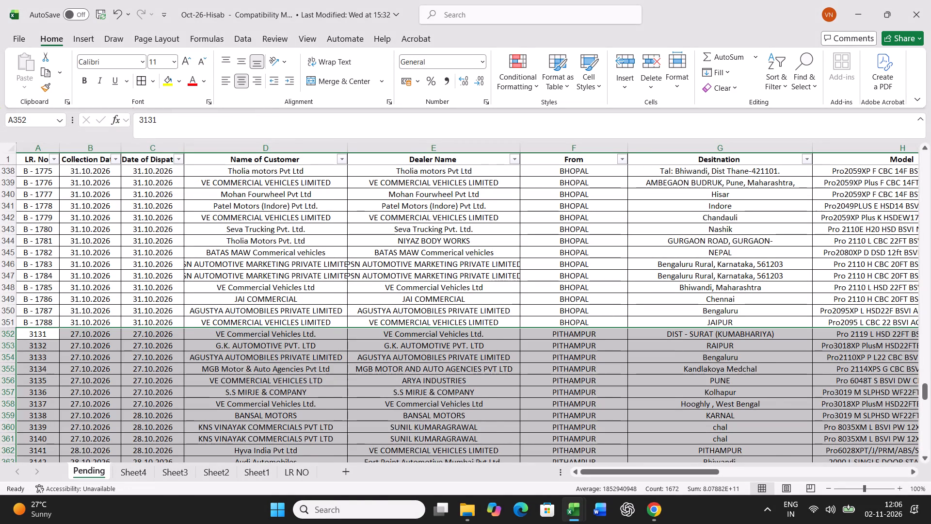
{"action": "scroll", "coordinate": [265, 322], "scroll_direction": "down", "scroll_amount": 20}
{"action": "scroll", "coordinate": [265, 322], "scroll_direction": "down", "scroll_amount": 9}
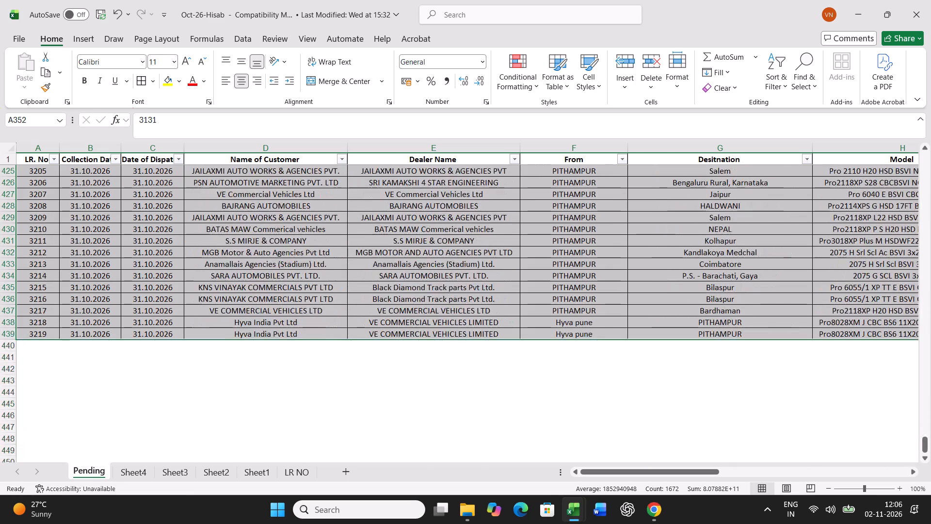
Copy the last PITHAMPUR LR number, 3219, from the Pending sheet into cell F6 on the LR NO sheet and save.
{"action": "left_click", "coordinate": [36, 332]}
{"action": "key", "text": "ctrl+c"}
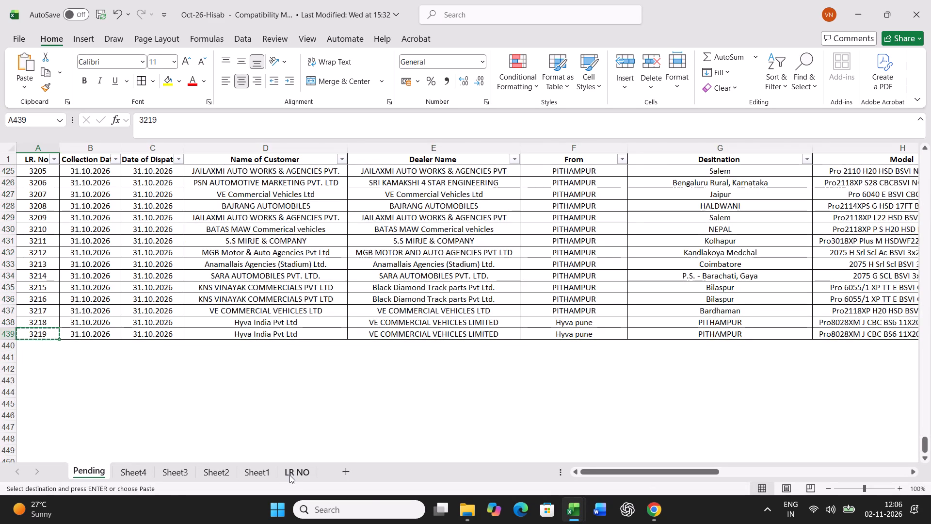
{"action": "left_click", "coordinate": [289, 475]}
{"action": "key", "text": "ctrl+v"}
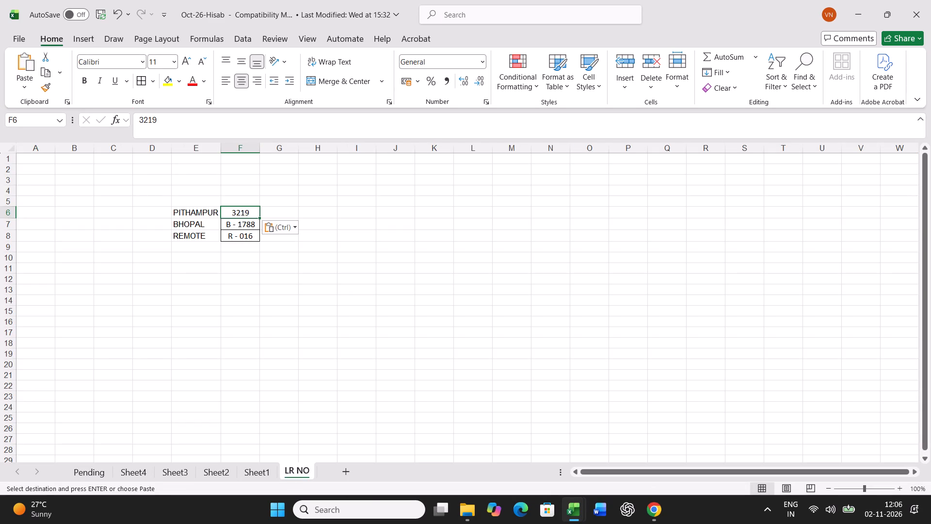
{"action": "key", "text": "ctrl+s"}
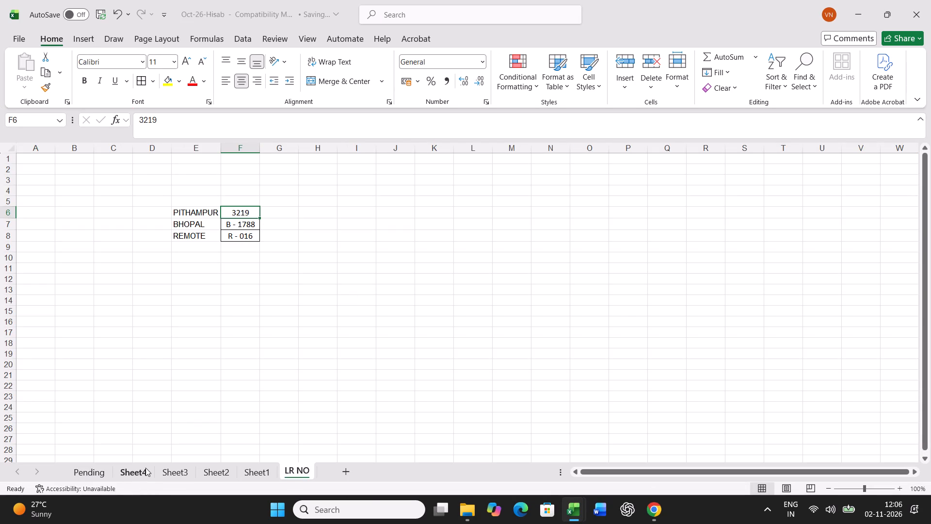
Review the Pending and LR NO sheets, then save and close the Oct-26-Hisab workbook.
{"action": "left_click", "coordinate": [81, 471]}
{"action": "key", "text": "ctrl+s"}
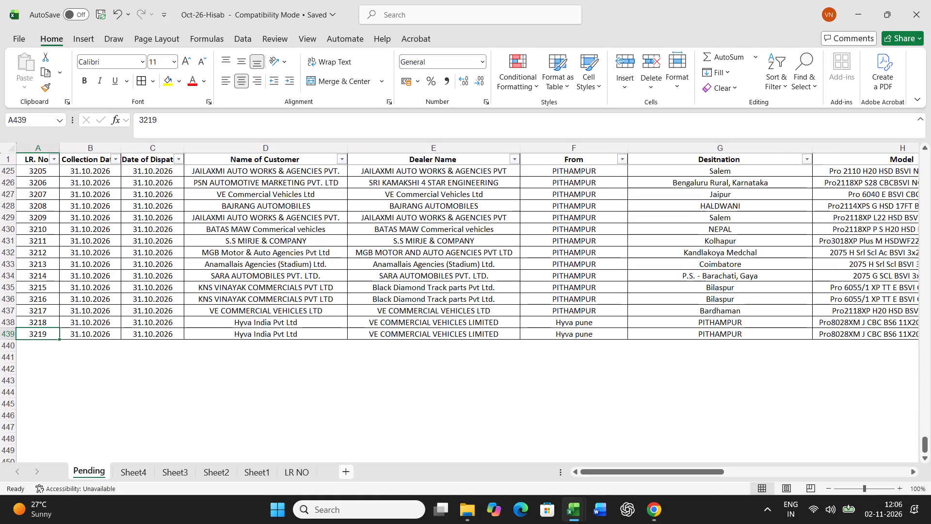
{"action": "left_click", "coordinate": [302, 470]}
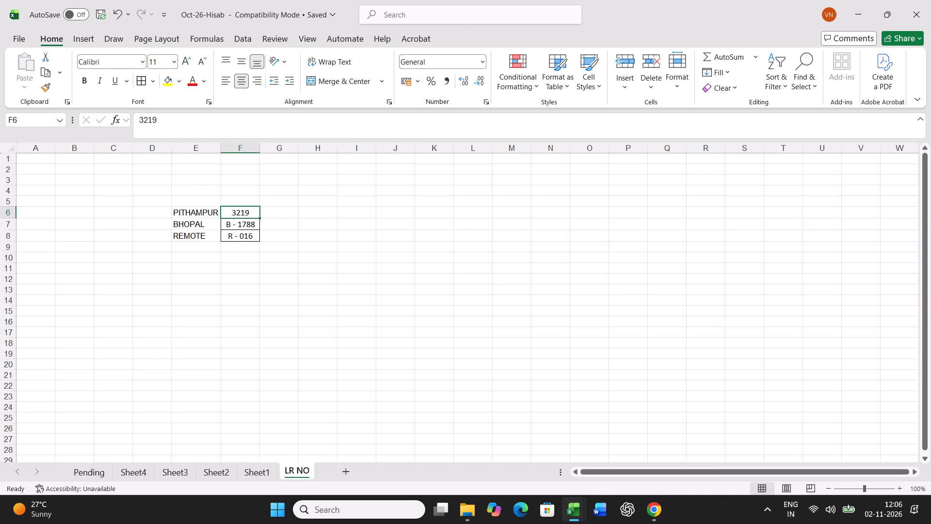
{"action": "left_click", "coordinate": [102, 467]}
{"action": "scroll", "coordinate": [145, 400], "scroll_direction": "up", "scroll_amount": 20}
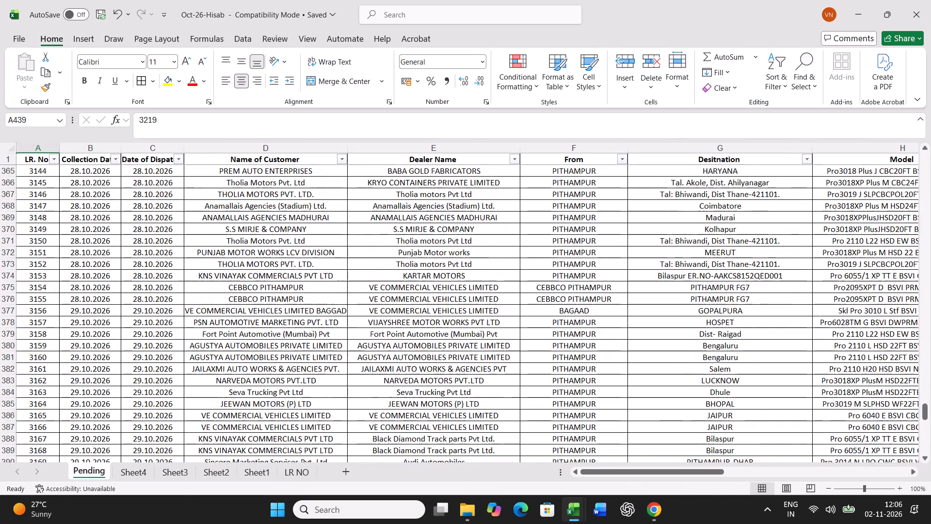
{"action": "scroll", "coordinate": [145, 400], "scroll_direction": "up", "scroll_amount": 5}
{"action": "scroll", "coordinate": [145, 400], "scroll_direction": "down", "scroll_amount": 19}
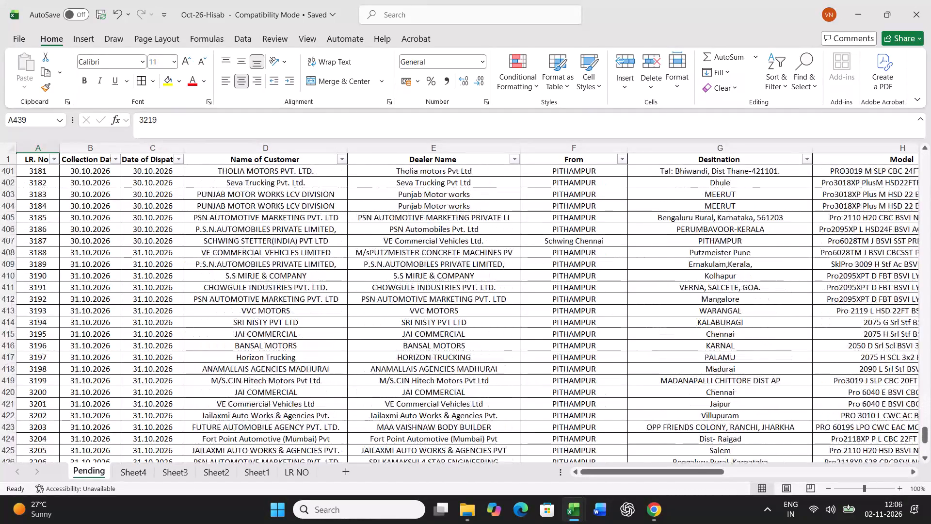
{"action": "scroll", "coordinate": [145, 400], "scroll_direction": "down", "scroll_amount": 7}
{"action": "key", "text": "ctrl+s"}
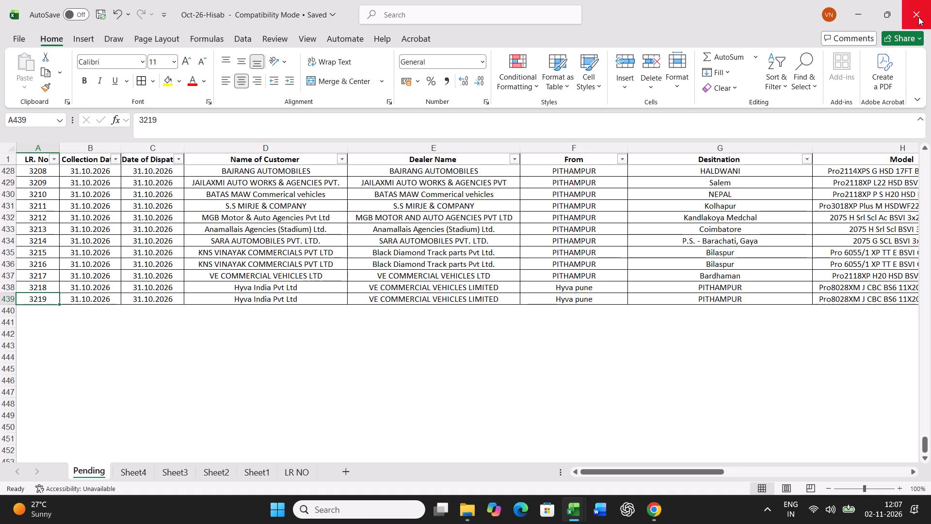
{"action": "left_click", "coordinate": [918, 17]}
In File Explorer, duplicate the Oct-26-Hisab file within the Hisab-26-27 folder.
{"action": "left_click", "coordinate": [565, 510]}
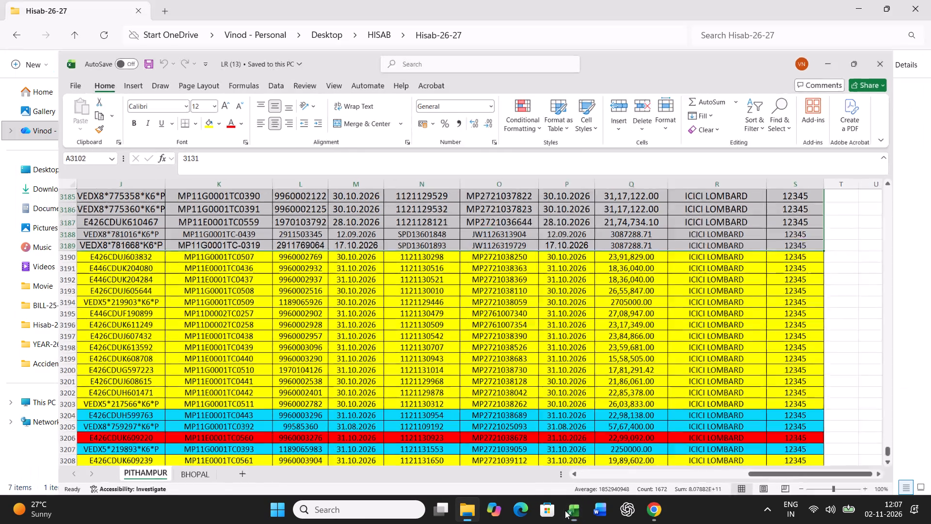
{"action": "right_click", "coordinate": [138, 226]}
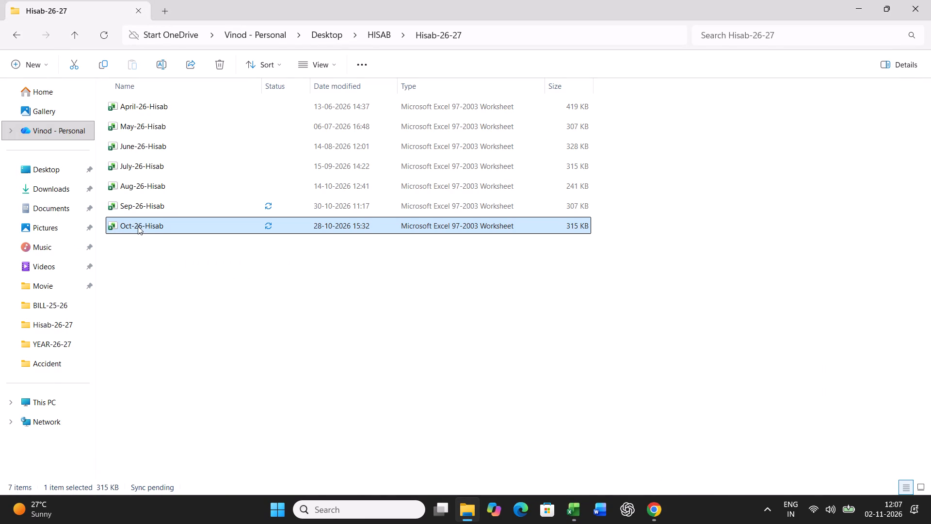
{"action": "left_click", "coordinate": [202, 111]}
{"action": "right_click", "coordinate": [178, 273]}
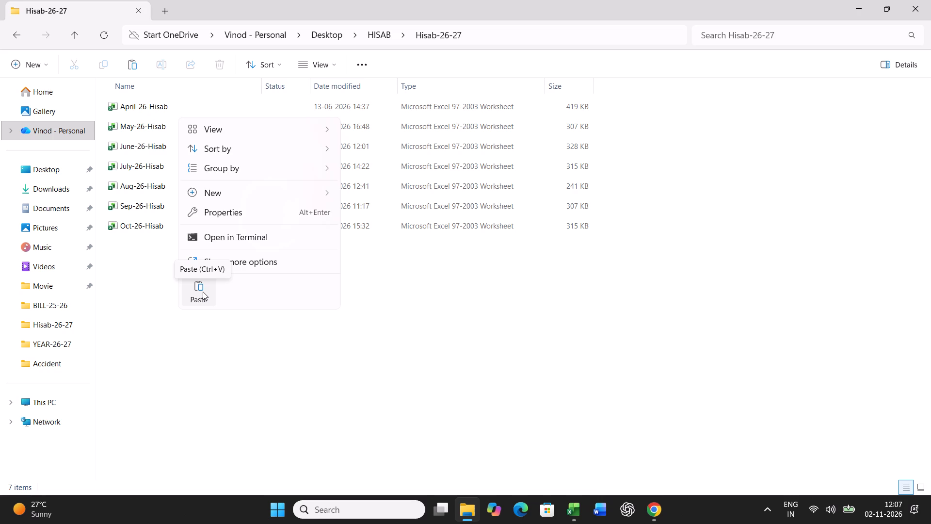
{"action": "left_click", "coordinate": [203, 292]}
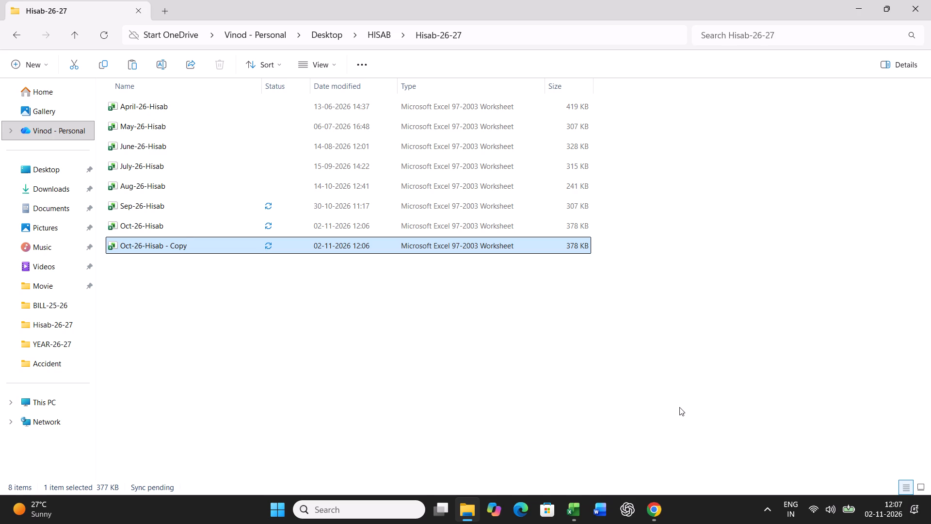
Rename the copied Oct-26-Hisab file as Nov-26-Hisab.
{"action": "key", "text": "F2"}
{"action": "key", "text": "Right"}
{"action": "key", "text": "BackSpace"}
{"action": "key", "text": "BackSpace"}
{"action": "key", "text": "BackSpace"}
{"action": "key", "text": "BackSpace"}
{"action": "key", "text": "BackSpace"}
{"action": "key", "text": "BackSpace"}
{"action": "key", "text": "BackSpace"}
{"action": "key", "text": "BackSpace"}
{"action": "key", "text": "BackSpace"}
{"action": "key", "text": "BackSpace"}
{"action": "key", "text": "BackSpace"}
{"action": "key", "text": "BackSpace"}
{"action": "key", "text": "BackSpace"}
{"action": "key", "text": "BackSpace"}
{"action": "key", "text": "BackSpace"}
{"action": "key", "text": "BackSpace"}
{"action": "key", "text": "BackSpace"}
{"action": "key", "text": "BackSpace"}
{"action": "key", "text": "BackSpace"}
{"action": "key", "text": "BackSpace"}
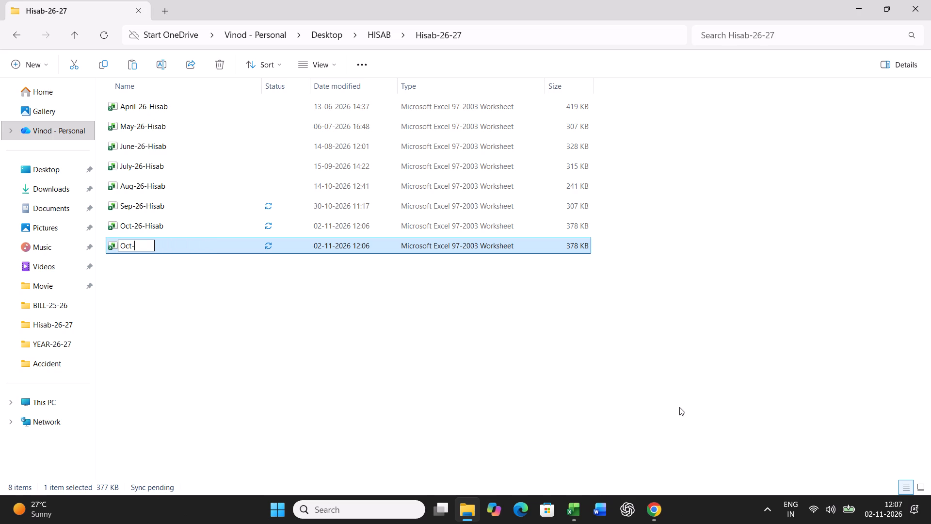
{"action": "type", "text": "nOVE"}
{"action": "type", "text": "NB"}
{"action": "key", "text": "BackSpace"}
{"action": "key", "text": "BackSpace"}
{"action": "key", "text": "BackSpace"}
{"action": "type", "text": "Nov"}
{"action": "type", "text": "-26-"}
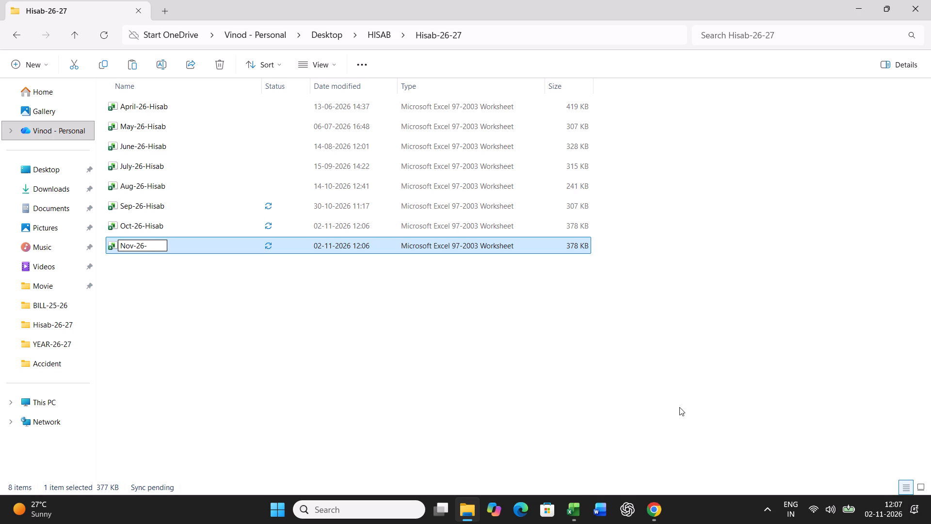
{"action": "type", "text": "Hisab"}
{"action": "key", "text": "Return"}
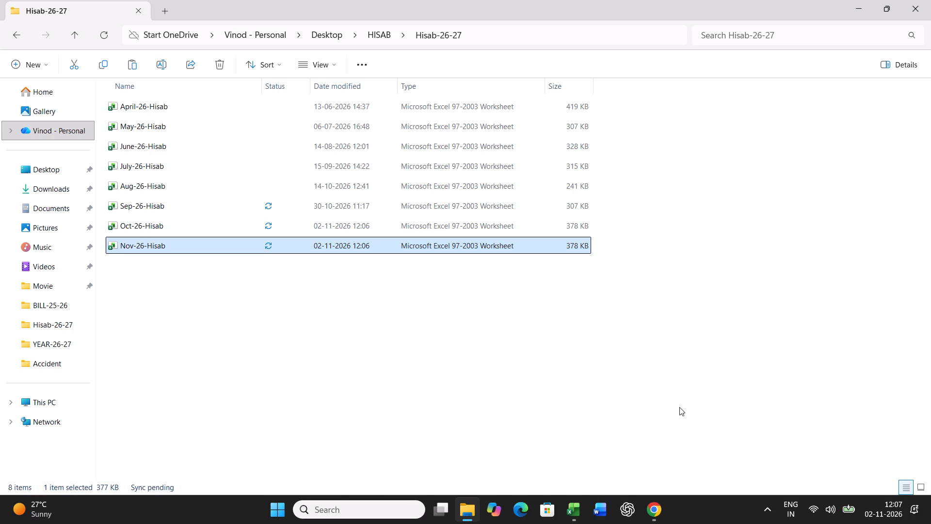
Open the Nov-26-Hisab workbook in Excel and delete Sheet4, Sheet3, Sheet2 and Sheet1.
{"action": "key", "text": "Return"}
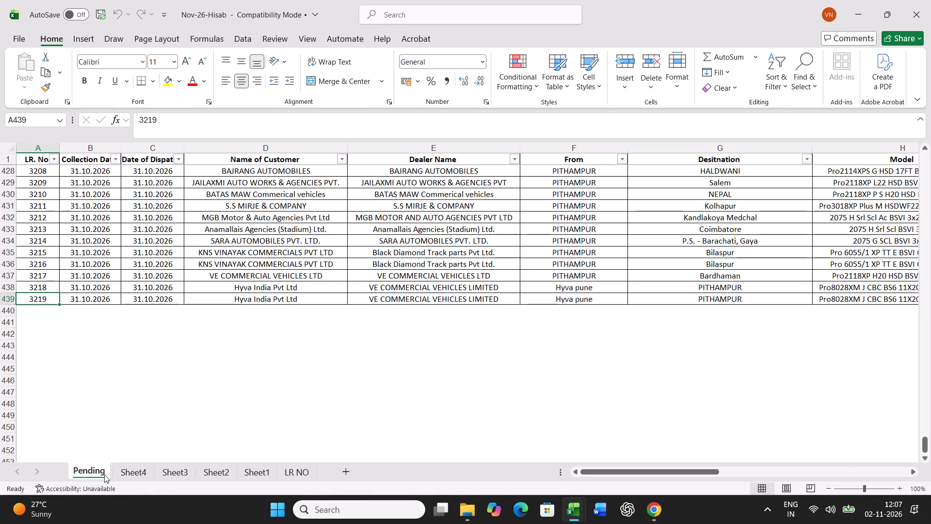
{"action": "left_click", "coordinate": [133, 475]}
{"action": "right_click", "coordinate": [133, 475]}
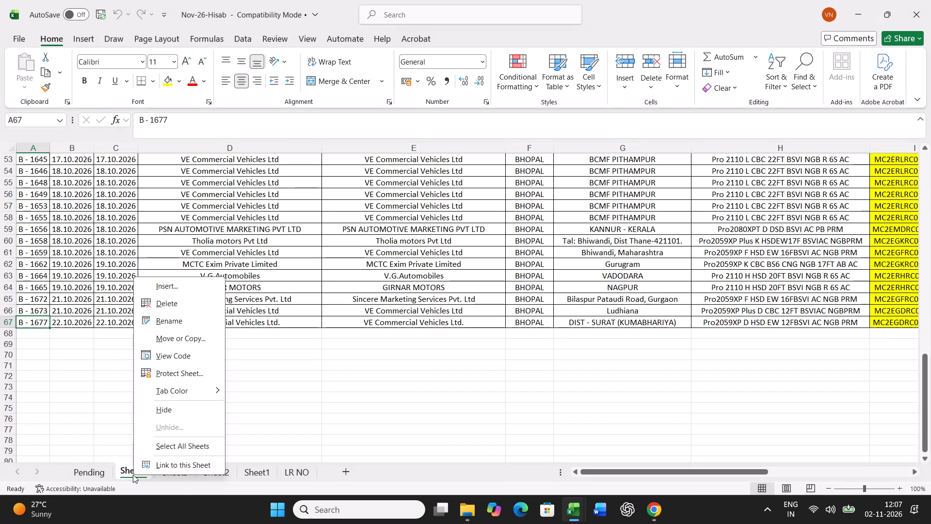
{"action": "left_click", "coordinate": [171, 305]}
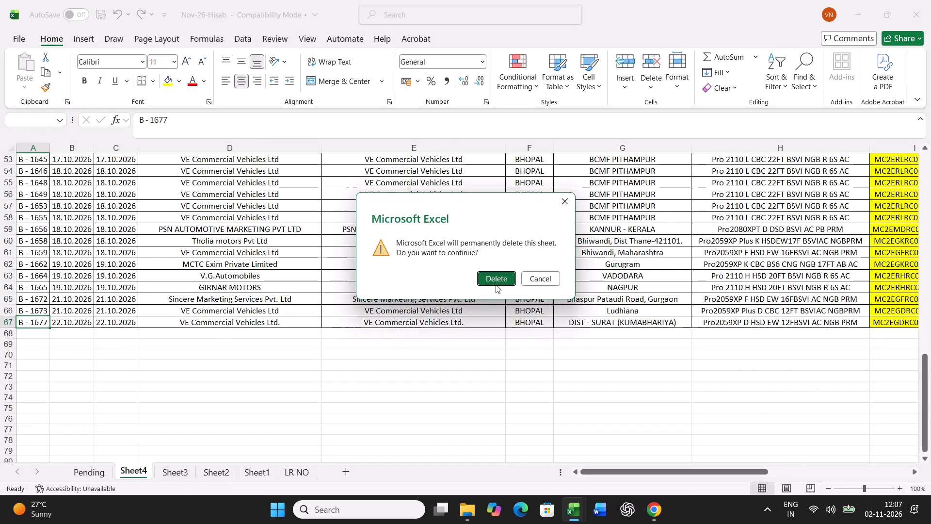
{"action": "left_click", "coordinate": [496, 281]}
{"action": "right_click", "coordinate": [123, 469]}
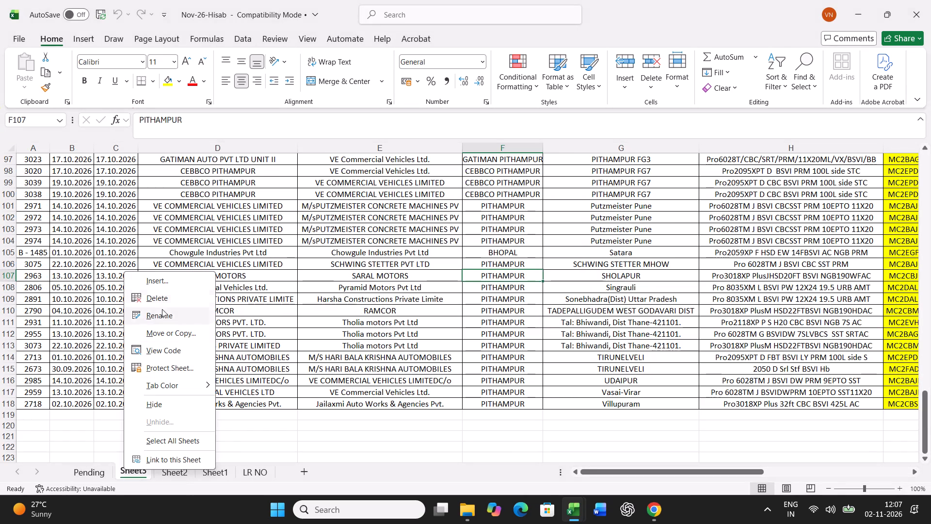
{"action": "left_click", "coordinate": [164, 296]}
{"action": "left_click", "coordinate": [509, 284]}
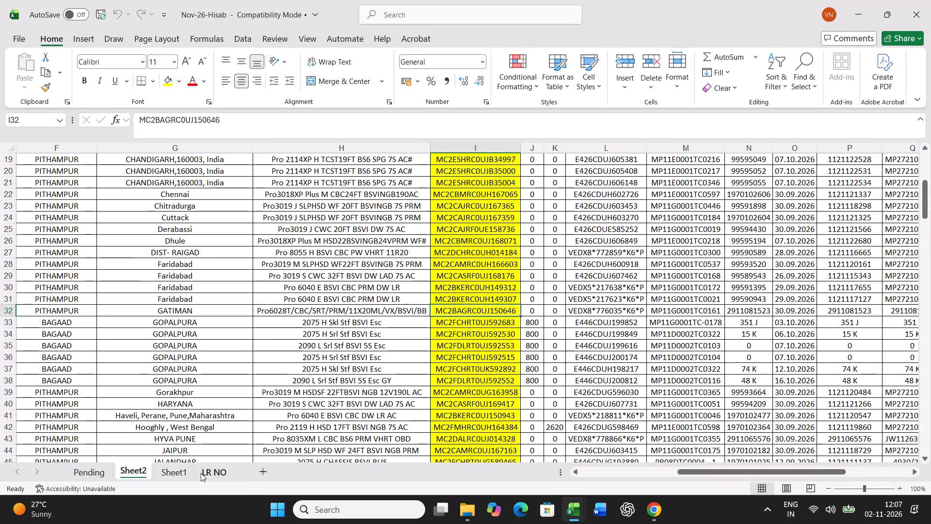
{"action": "right_click", "coordinate": [130, 469]}
{"action": "left_click", "coordinate": [177, 290]}
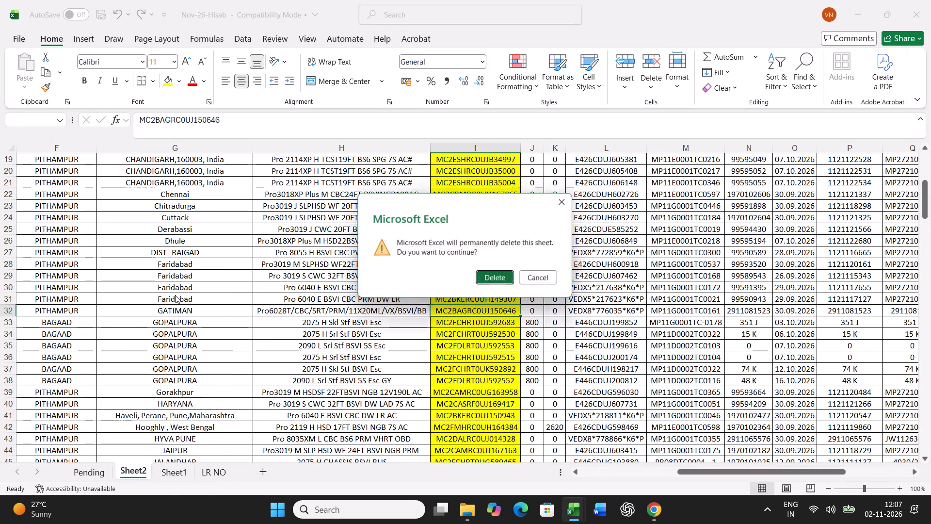
{"action": "left_click", "coordinate": [491, 279]}
{"action": "right_click", "coordinate": [133, 472]}
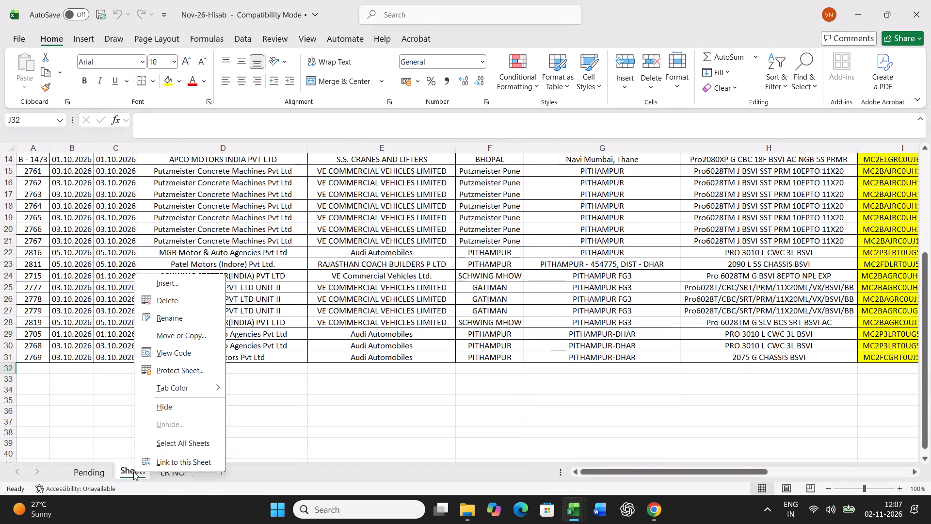
{"action": "left_click", "coordinate": [177, 301]}
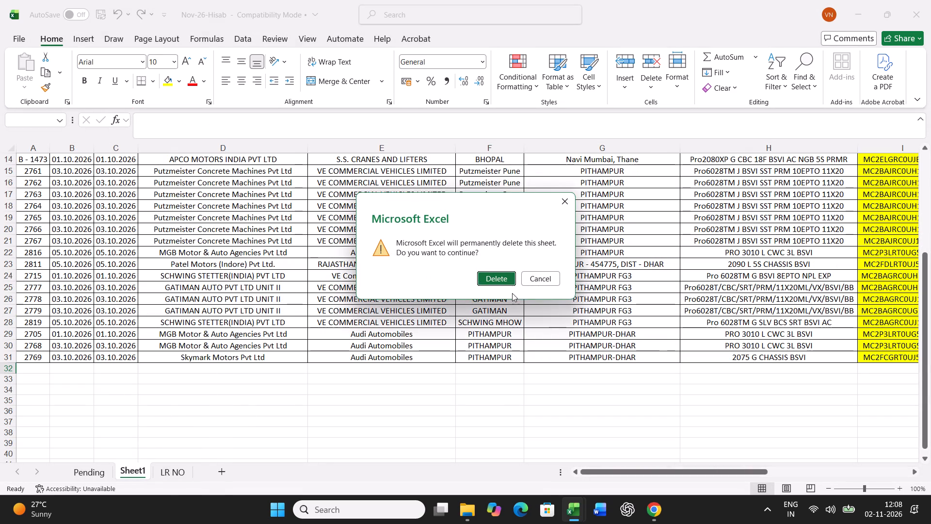
{"action": "left_click", "coordinate": [496, 278]}
Clear the contents of all Pending sheet entries from A2 through row 439 across columns A to U, keeping the header row, and save.
{"action": "left_click", "coordinate": [104, 464]}
{"action": "scroll", "coordinate": [408, 413], "scroll_direction": "up", "scroll_amount": 3}
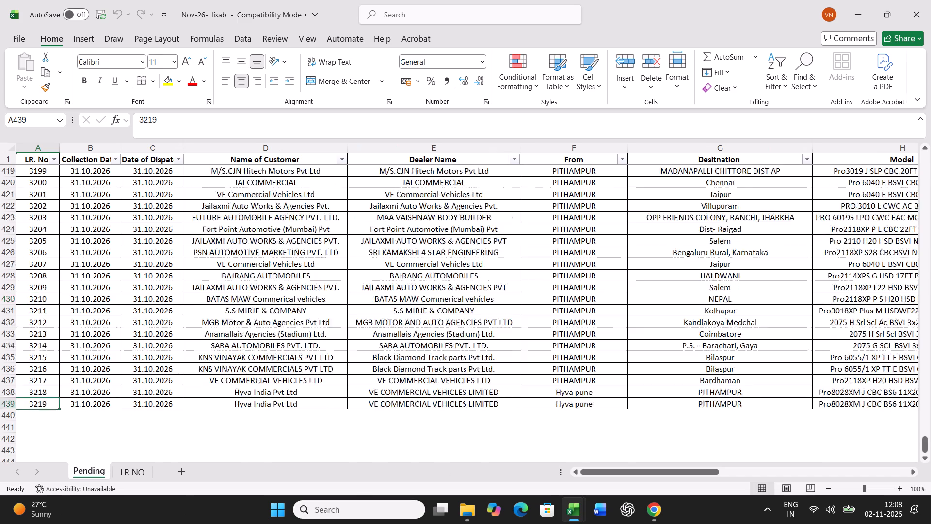
{"action": "scroll", "coordinate": [408, 413], "scroll_direction": "up", "scroll_amount": 2}
{"action": "left_click_drag", "start_coordinate": [923, 442], "coordinate": [930, 167]}
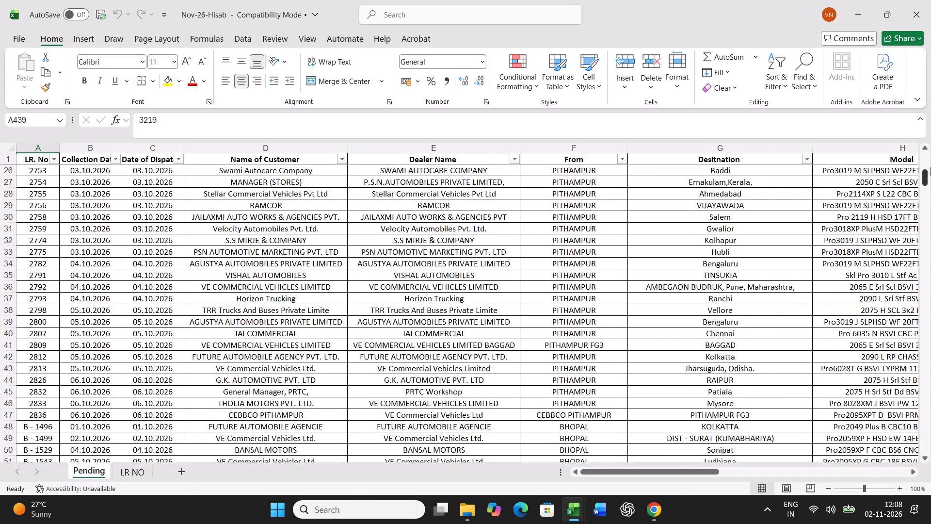
{"action": "left_click_drag", "start_coordinate": [930, 167], "coordinate": [930, 167]}
{"action": "scroll", "coordinate": [165, 306], "scroll_direction": "up", "scroll_amount": 14}
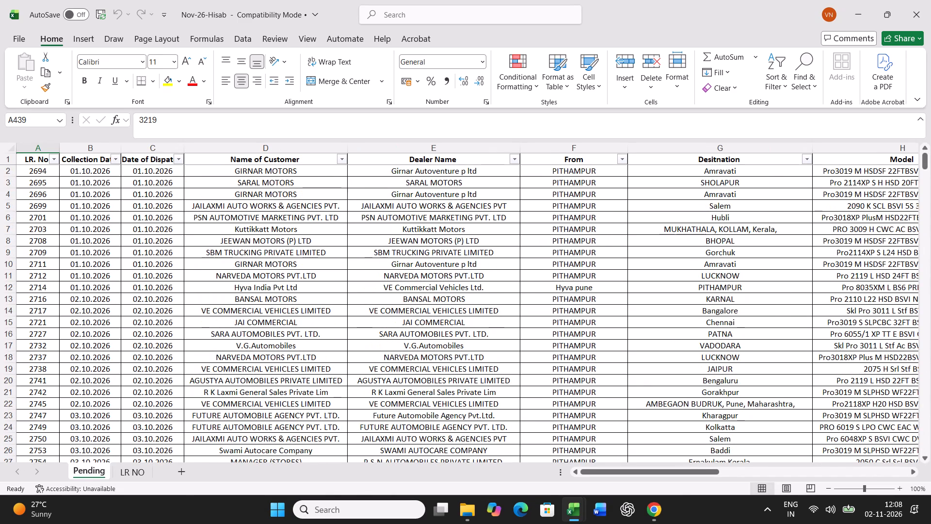
{"action": "left_click", "coordinate": [30, 176]}
{"action": "key", "text": "Down"}
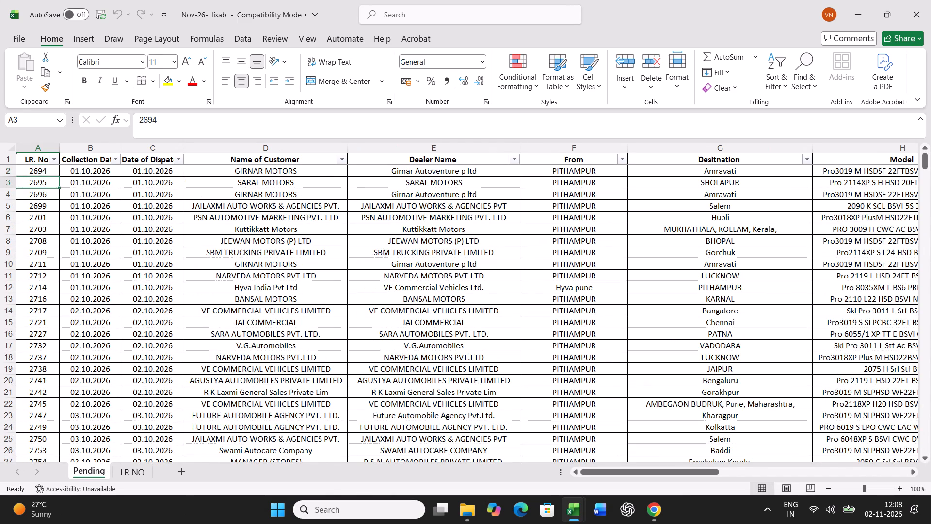
{"action": "key", "text": "Up"}
{"action": "key", "text": "ctrl+shift+Down"}
{"action": "key", "text": "ctrl+shift+Right"}
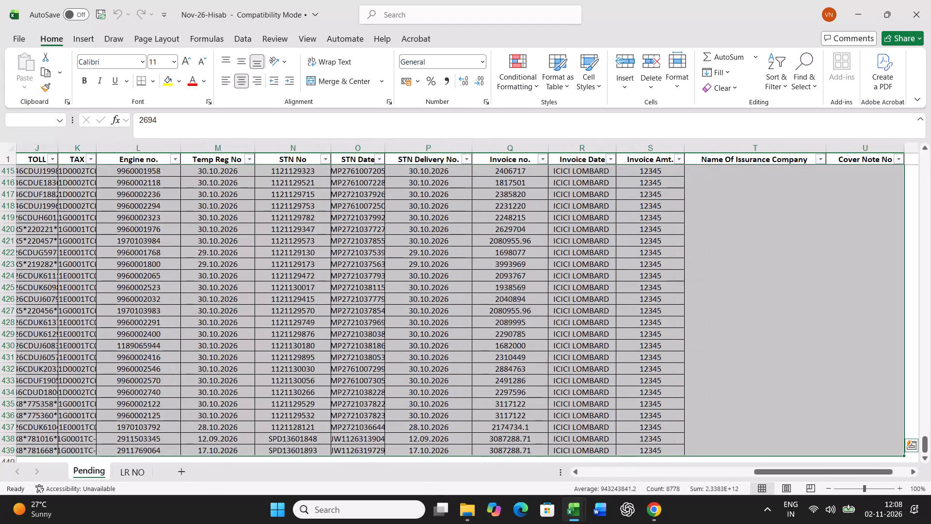
{"action": "key", "text": "Delete"}
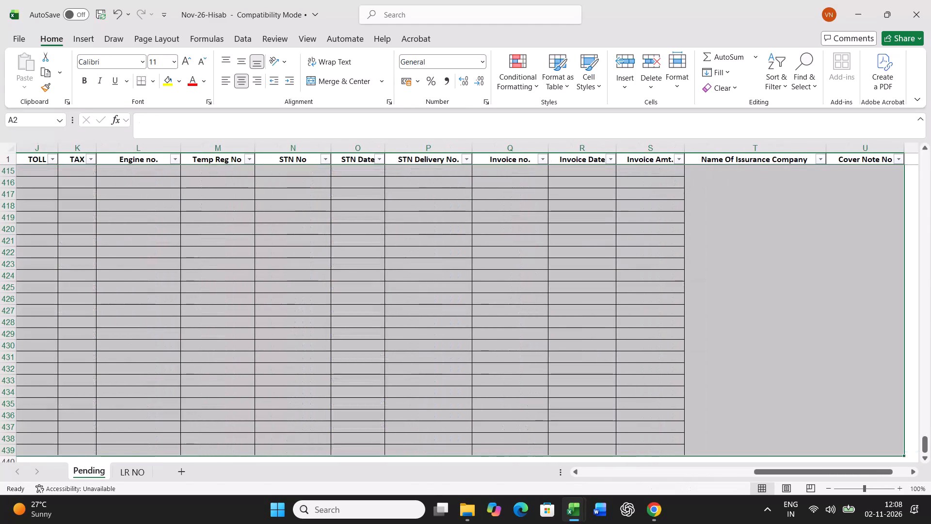
{"action": "key", "text": "Left"}
{"action": "key", "text": "Left"}
{"action": "key", "text": "Left"}
{"action": "key", "text": "Left"}
{"action": "key", "text": "Left"}
{"action": "key", "text": "Left"}
{"action": "key", "text": "Left"}
{"action": "key", "text": "Left"}
{"action": "key", "text": "Left"}
{"action": "key", "text": "Left"}
{"action": "key", "text": "Left"}
{"action": "key", "text": "Left"}
{"action": "key", "text": "Left"}
{"action": "key", "text": "Left"}
{"action": "key", "text": "Left"}
{"action": "key", "text": "Left"}
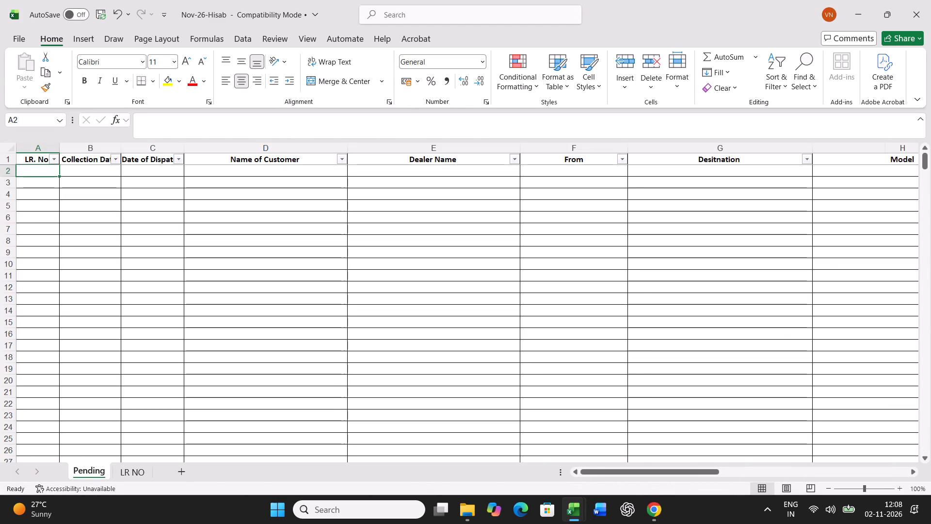
{"action": "key", "text": "ctrl+s"}
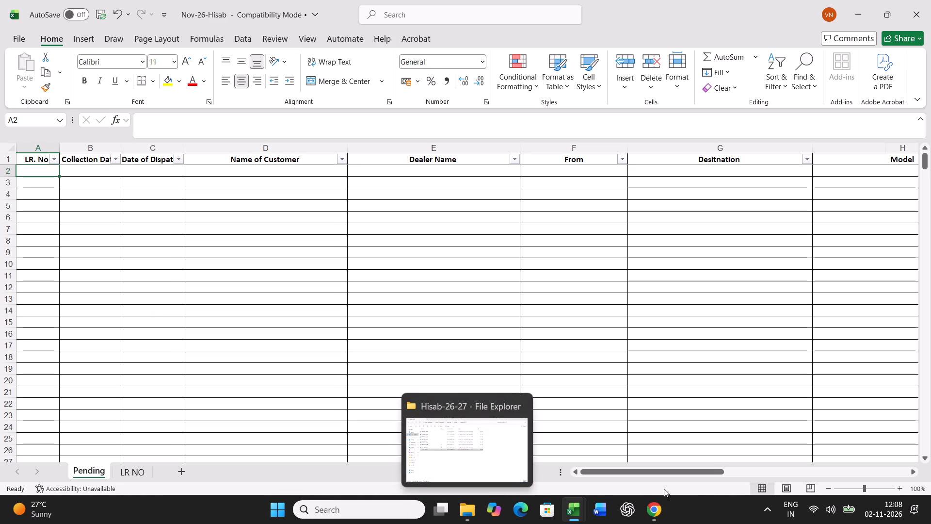
Check Nov-26-Hisab's LR NO sheet and copy the PITHAMPUR entries from LR 3220 through 3259, columns A to S, in LR (13).
{"action": "left_click", "coordinate": [578, 501]}
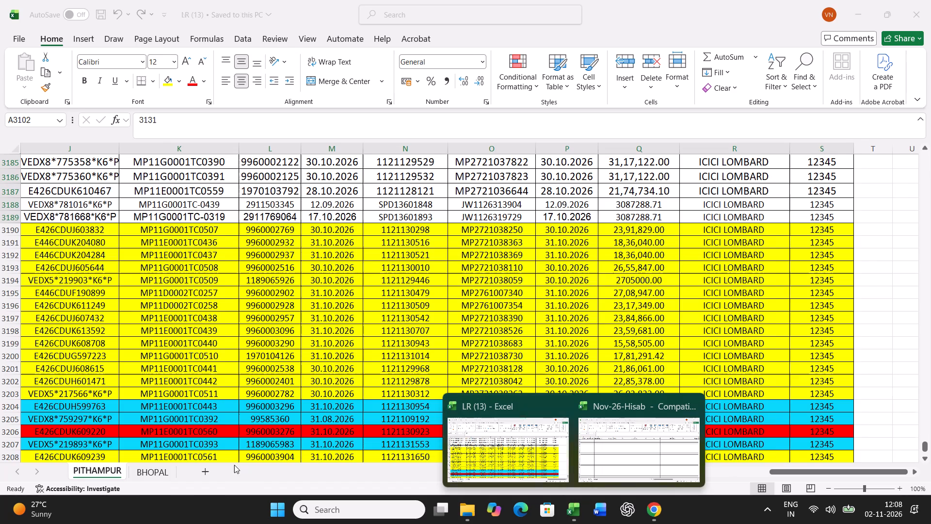
{"action": "left_click", "coordinate": [147, 473]}
{"action": "left_click", "coordinate": [142, 471]}
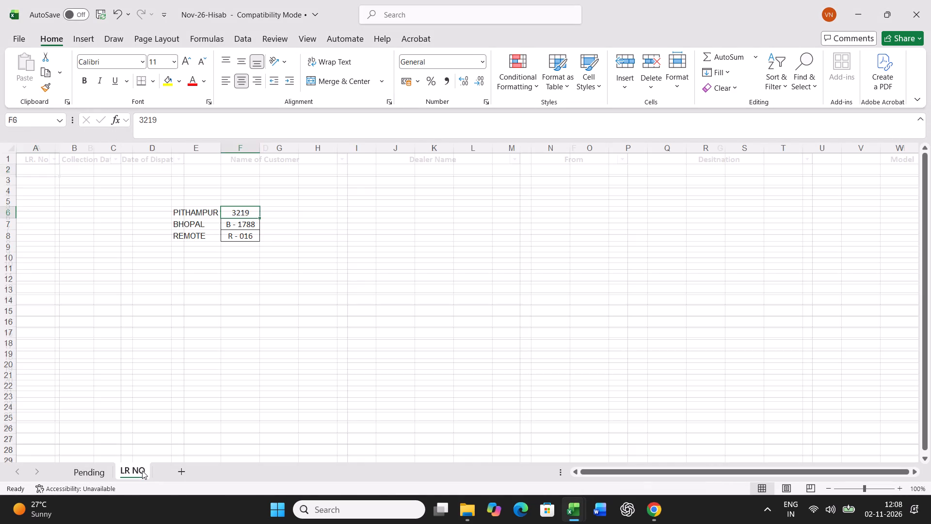
{"action": "left_click", "coordinate": [573, 511]}
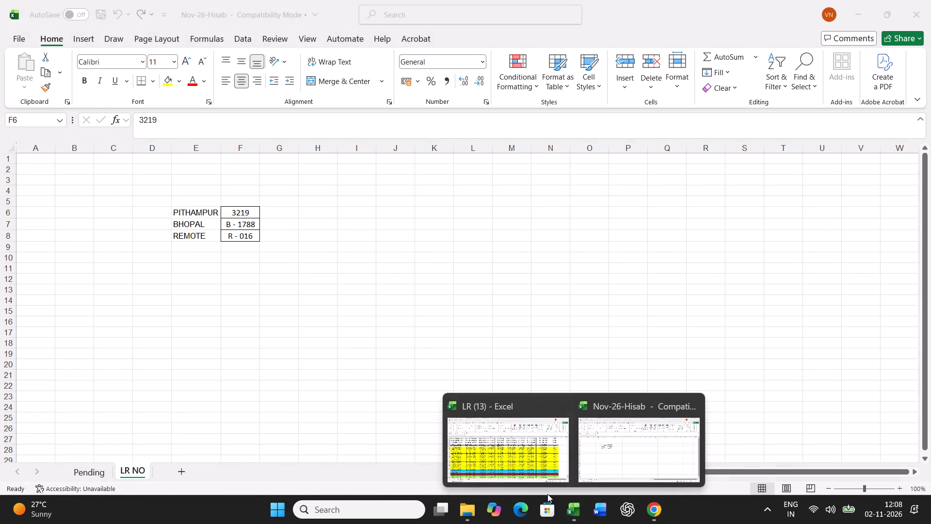
{"action": "left_click", "coordinate": [490, 462]}
{"action": "left_click_drag", "start_coordinate": [791, 475], "coordinate": [723, 478]}
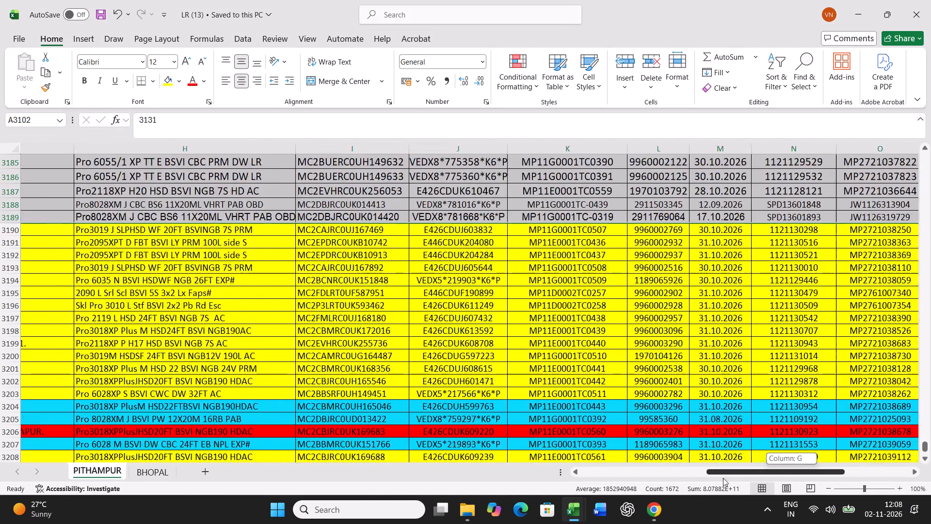
{"action": "left_click_drag", "start_coordinate": [723, 478], "coordinate": [579, 490]}
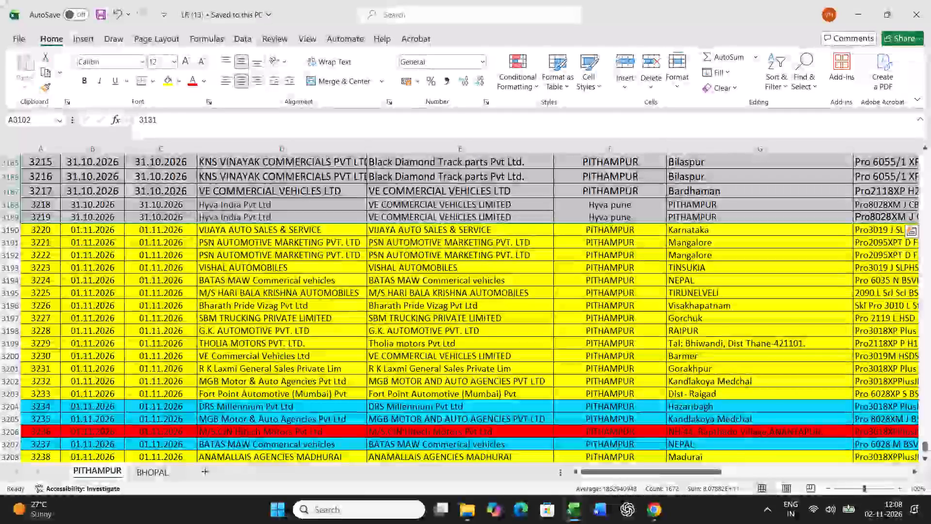
{"action": "left_click", "coordinate": [50, 232]}
{"action": "key", "text": "ctrl+shift+Down"}
{"action": "key", "text": "ctrl+shift+Right"}
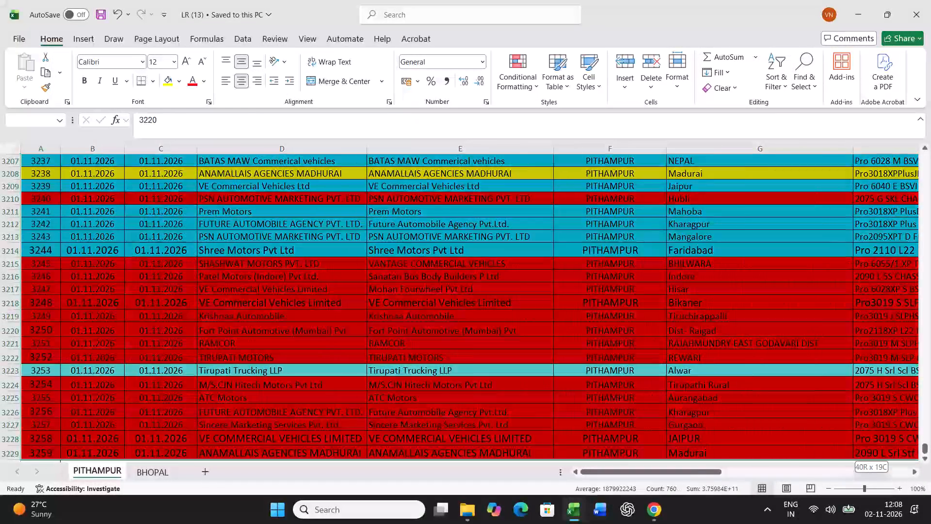
{"action": "key", "text": "ctrl+c"}
Paste the copied PITHAMPUR entries as values into the Pending sheet of Nov-26-Hisab, starting at cell A2.
{"action": "left_click", "coordinate": [574, 507]}
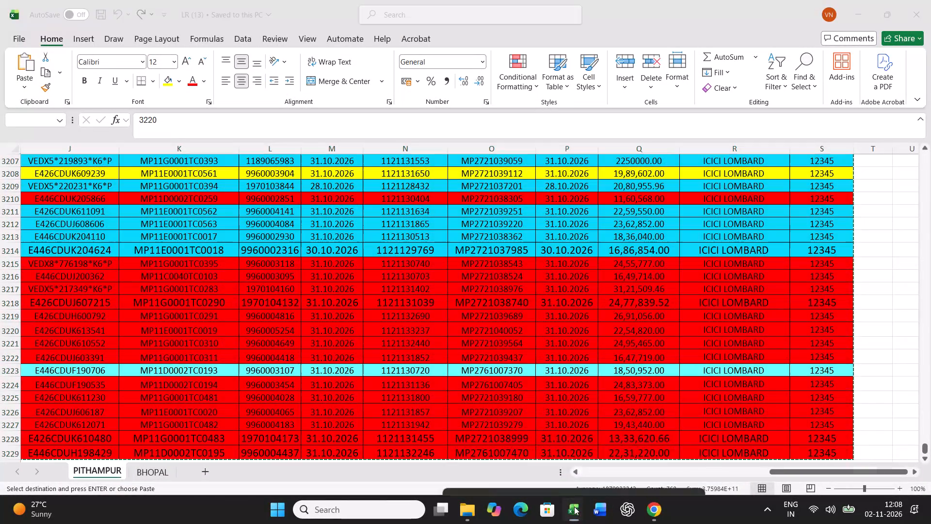
{"action": "left_click", "coordinate": [503, 458]}
{"action": "left_click", "coordinate": [575, 513]}
{"action": "left_click", "coordinate": [642, 457]}
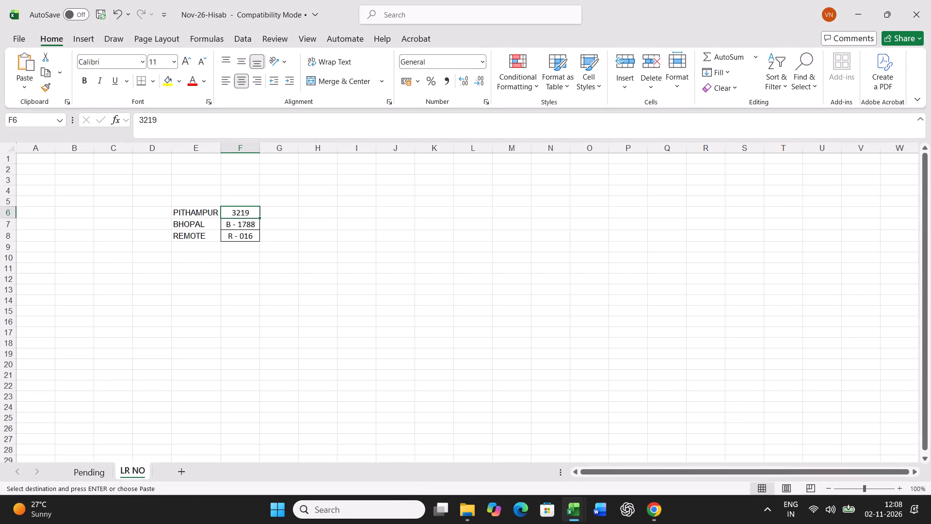
{"action": "scroll", "coordinate": [60, 327], "scroll_direction": "up", "scroll_amount": 2}
{"action": "left_click", "coordinate": [94, 471]}
{"action": "scroll", "coordinate": [89, 381], "scroll_direction": "up", "scroll_amount": 4}
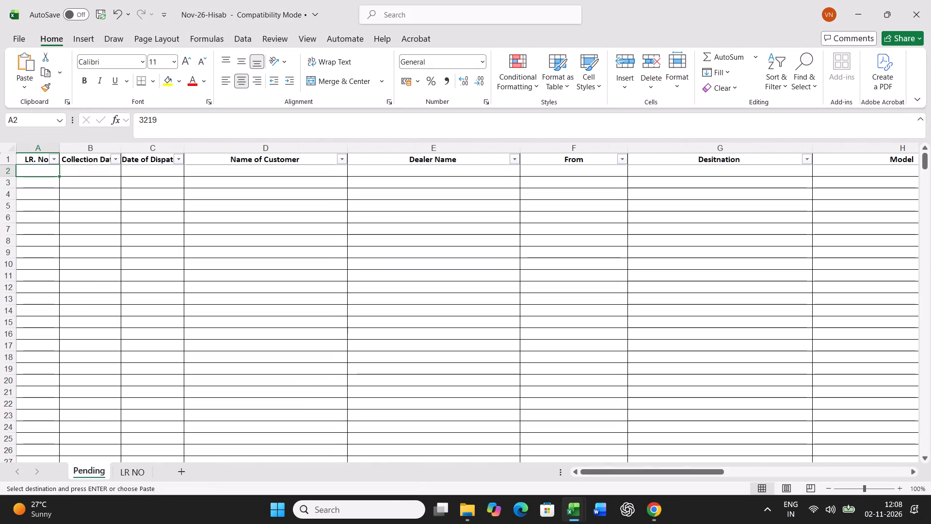
{"action": "right_click", "coordinate": [41, 173]}
{"action": "left_click", "coordinate": [104, 226]}
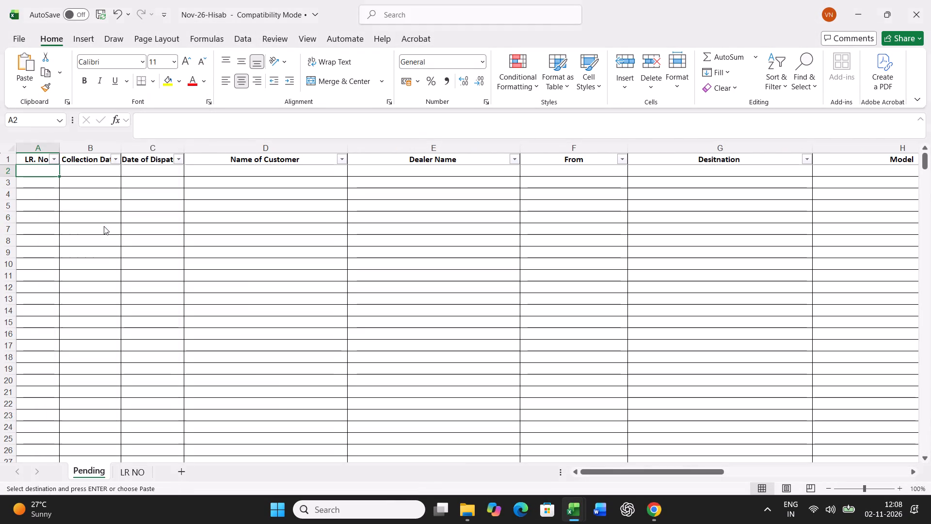
{"action": "left_click", "coordinate": [38, 198]}
{"action": "left_click", "coordinate": [210, 337]}
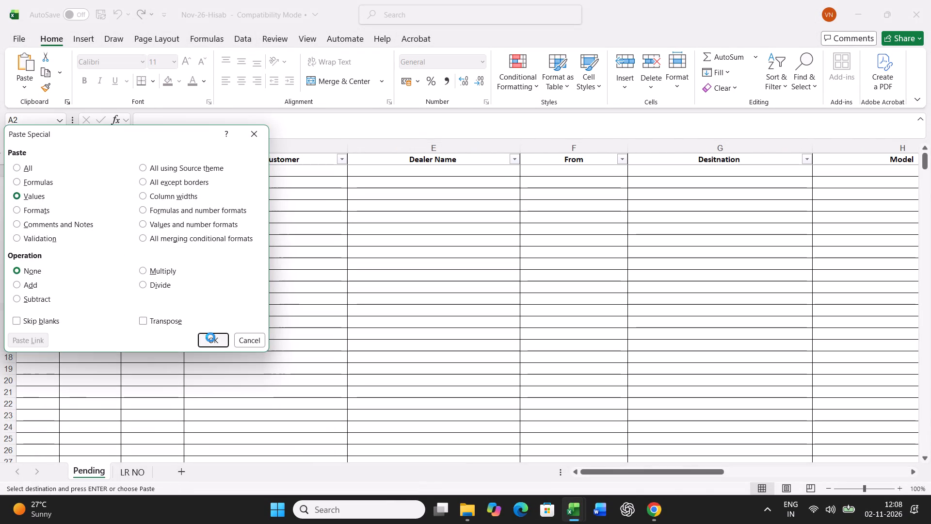
Copy the last LR number, 3259, from the Pending sheet into the PITHAMPUR cell F6 of the LR NO sheet.
{"action": "scroll", "coordinate": [169, 367], "scroll_direction": "down", "scroll_amount": 10}
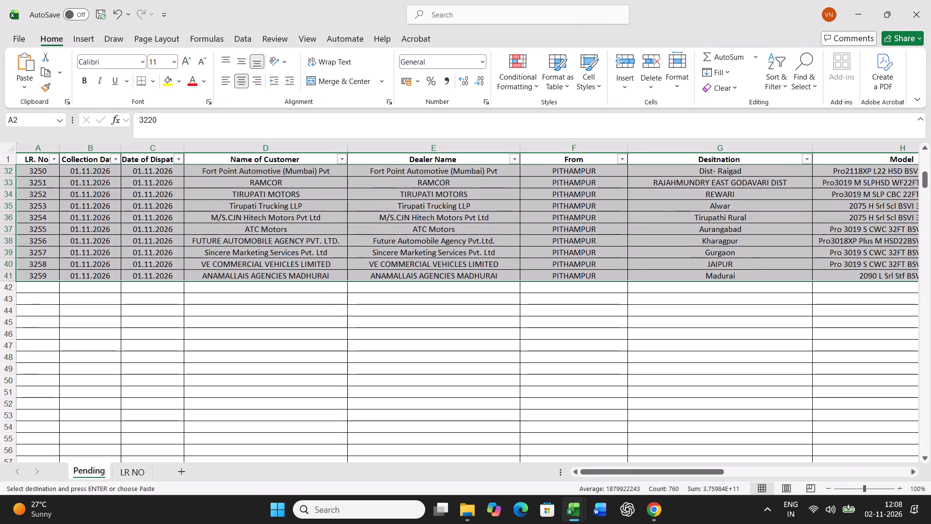
{"action": "scroll", "coordinate": [165, 367], "scroll_direction": "down", "scroll_amount": 4}
{"action": "scroll", "coordinate": [158, 362], "scroll_direction": "up", "scroll_amount": 4}
{"action": "left_click", "coordinate": [38, 273]}
{"action": "key", "text": "ctrl+c"}
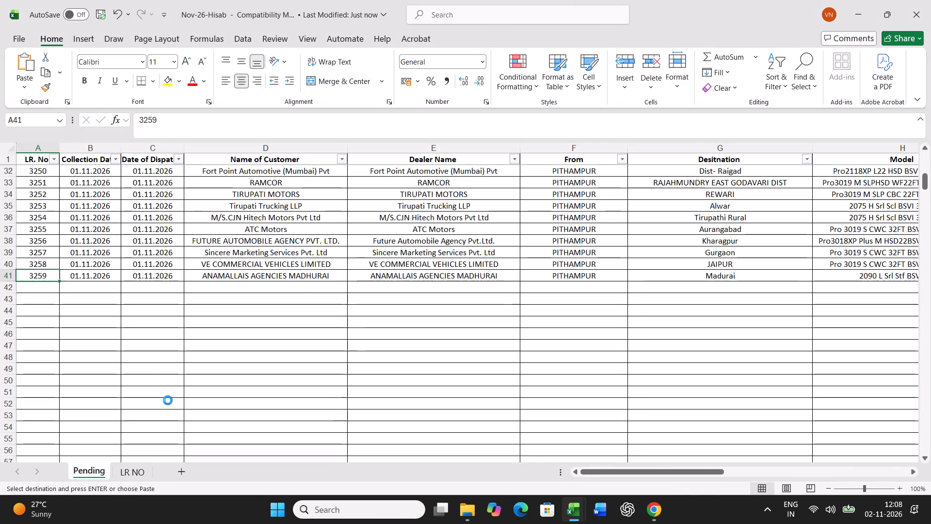
{"action": "left_click", "coordinate": [136, 463]}
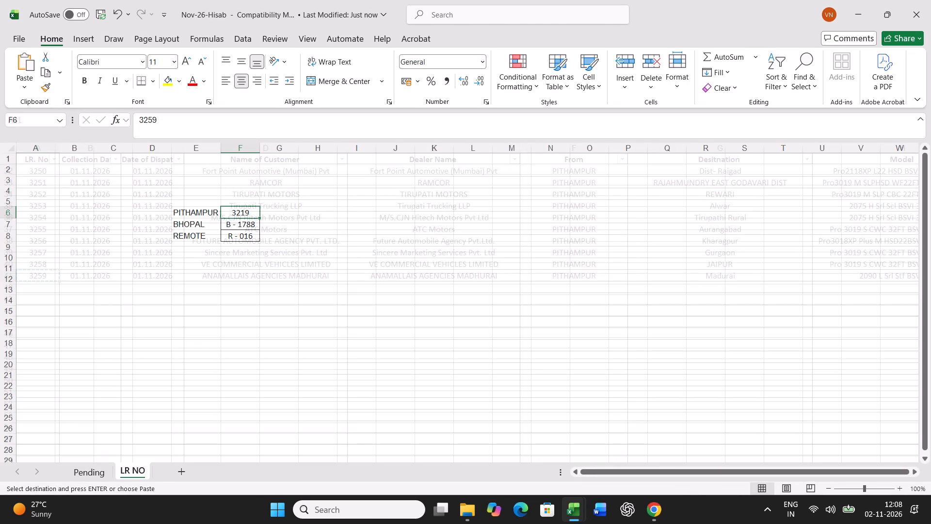
{"action": "key", "text": "ctrl+v"}
{"action": "left_click", "coordinate": [246, 221]}
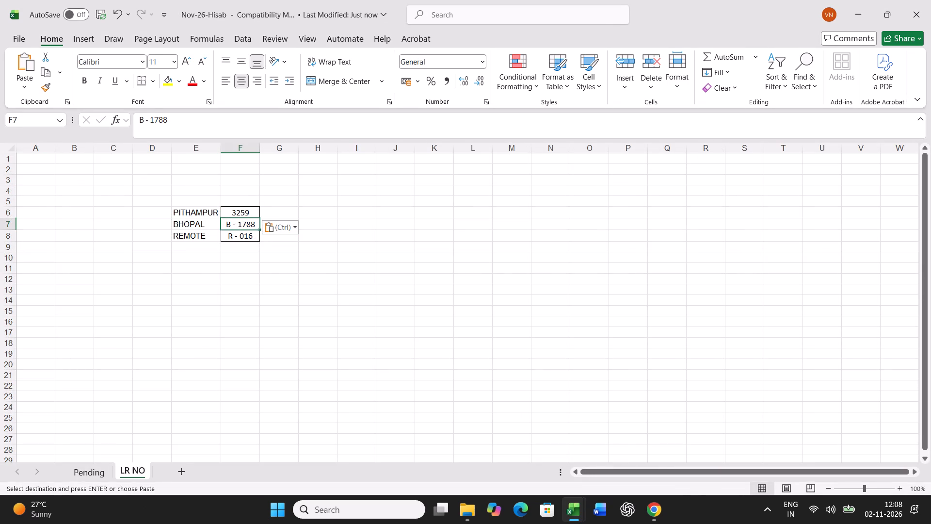
{"action": "key", "text": "Escape"}
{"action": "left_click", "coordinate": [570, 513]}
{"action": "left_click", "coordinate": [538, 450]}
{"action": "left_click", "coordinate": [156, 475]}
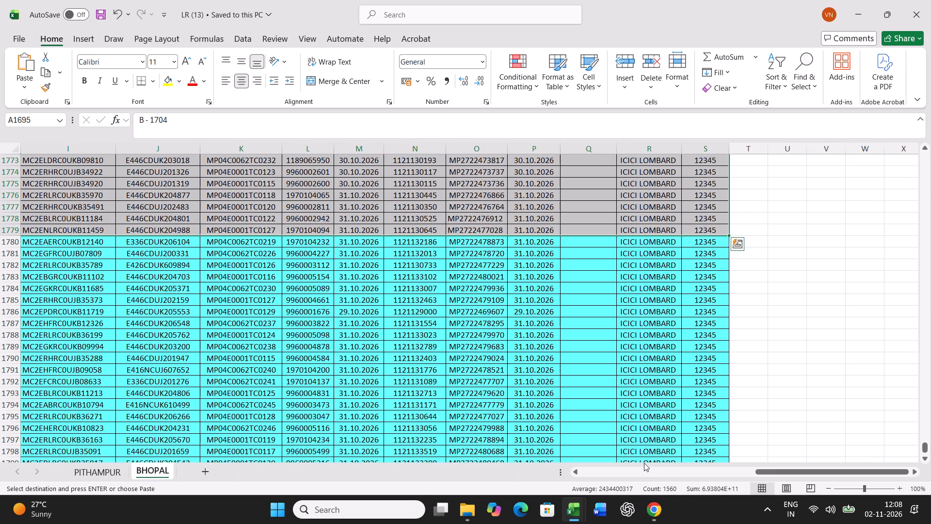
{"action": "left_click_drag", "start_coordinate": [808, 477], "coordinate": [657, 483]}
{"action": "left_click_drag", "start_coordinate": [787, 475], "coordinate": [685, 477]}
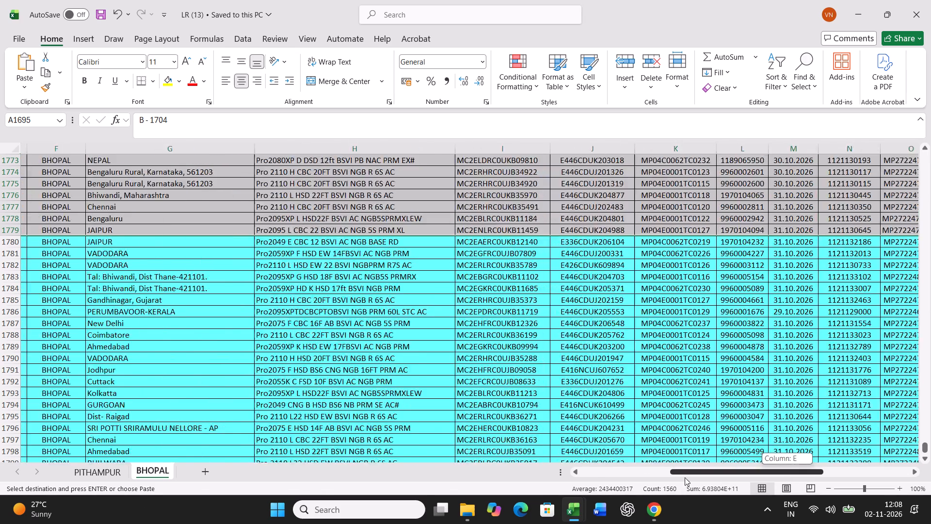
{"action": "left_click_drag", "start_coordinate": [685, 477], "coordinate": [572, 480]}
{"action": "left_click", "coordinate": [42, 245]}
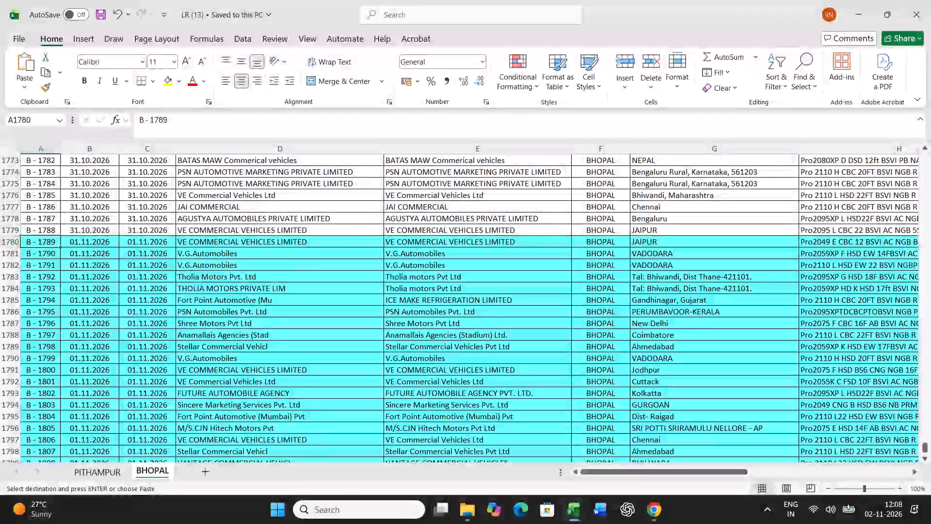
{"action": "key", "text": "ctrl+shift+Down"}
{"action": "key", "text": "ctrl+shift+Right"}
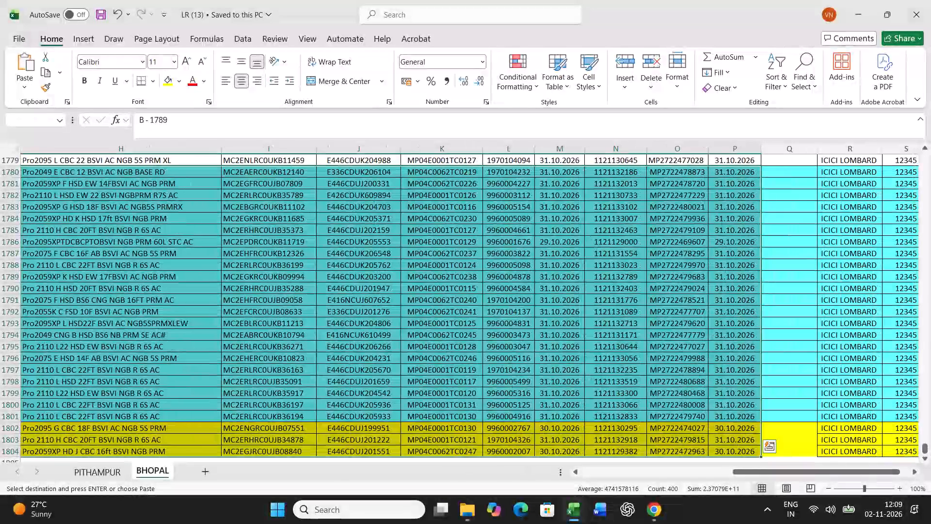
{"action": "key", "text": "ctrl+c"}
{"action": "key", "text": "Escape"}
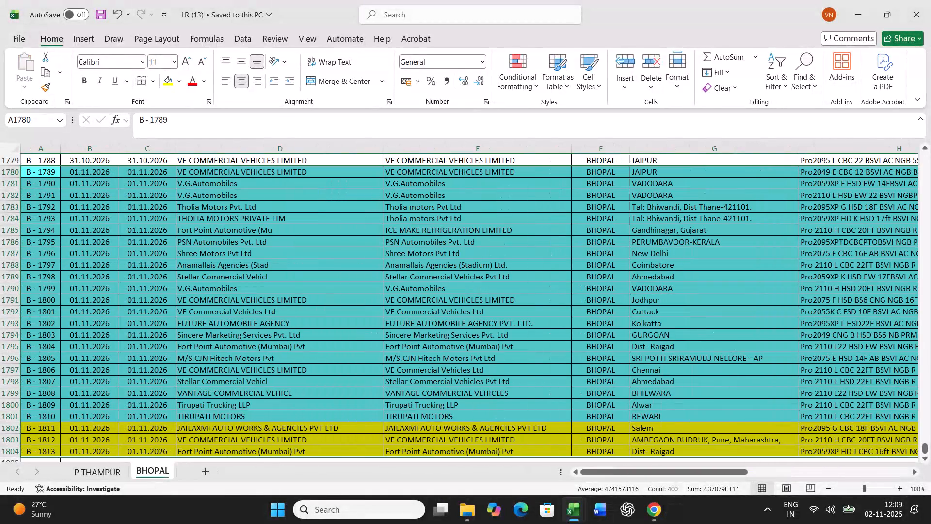
In LR (13)'s BHOPAL sheet, fill the empty column Q cells from Q1725 through Q1804 with 1.
{"action": "key", "text": "Right"}
{"action": "key", "text": "Right"}
{"action": "key", "text": "Right"}
{"action": "key", "text": "Right"}
{"action": "key", "text": "Right"}
{"action": "key", "text": "Right"}
{"action": "key", "text": "Right"}
{"action": "key", "text": "Right"}
{"action": "key", "text": "Right"}
{"action": "key", "text": "Right"}
{"action": "key", "text": "Right"}
{"action": "key", "text": "Right"}
{"action": "key", "text": "Right"}
{"action": "key", "text": "Right"}
{"action": "key", "text": "Right"}
{"action": "key", "text": "Right"}
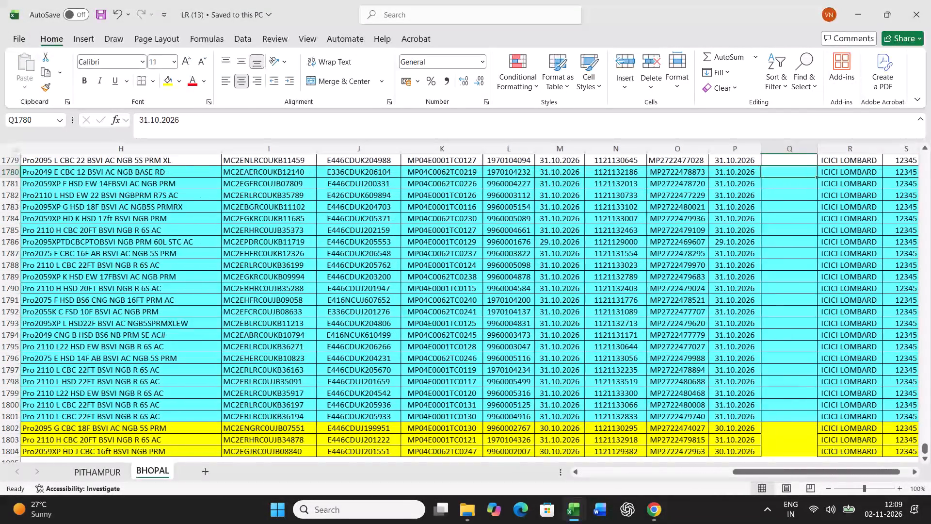
{"action": "key", "text": "Right"}
{"action": "key", "text": "Left"}
{"action": "scroll", "coordinate": [695, 403], "scroll_direction": "up", "scroll_amount": 6}
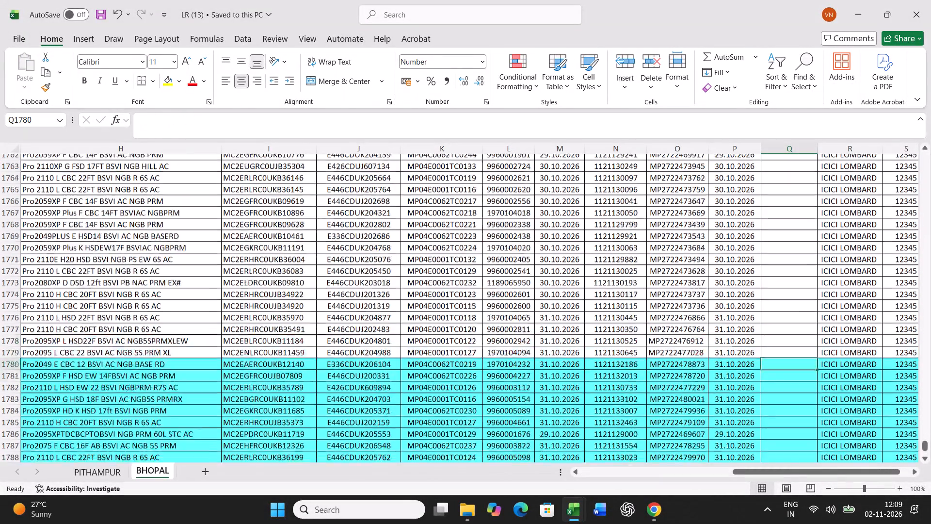
{"action": "scroll", "coordinate": [695, 403], "scroll_direction": "up", "scroll_amount": 13}
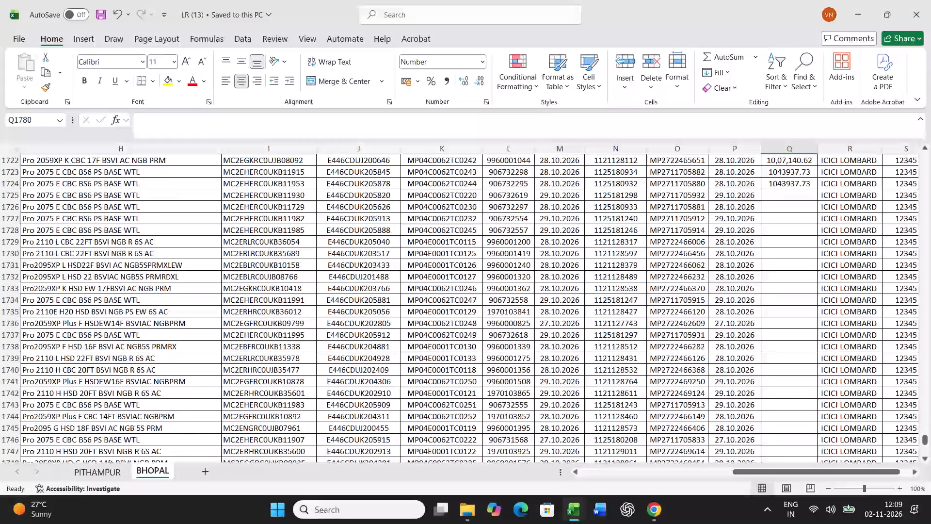
{"action": "scroll", "coordinate": [695, 403], "scroll_direction": "up", "scroll_amount": 2}
{"action": "scroll", "coordinate": [695, 403], "scroll_direction": "down", "scroll_amount": 3}
{"action": "scroll", "coordinate": [695, 403], "scroll_direction": "up", "scroll_amount": 3}
{"action": "left_click", "coordinate": [803, 266]}
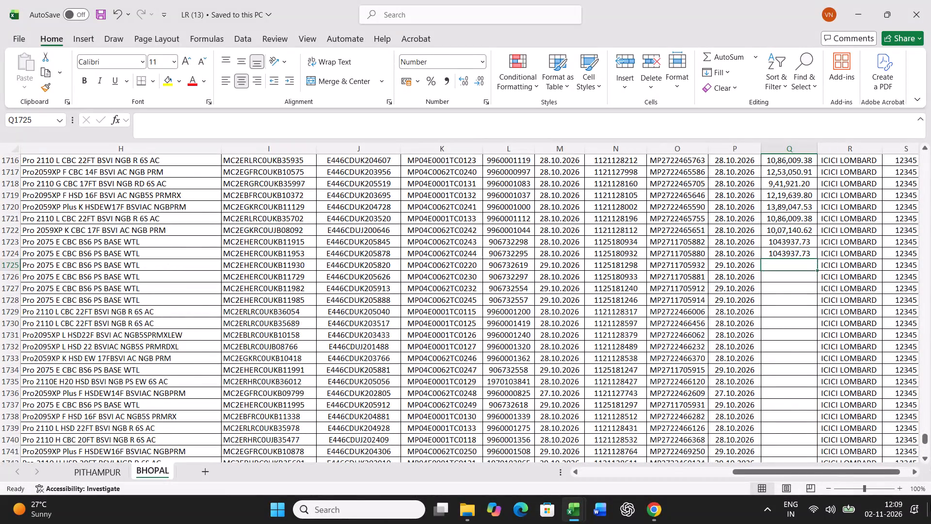
{"action": "key", "text": "1"}
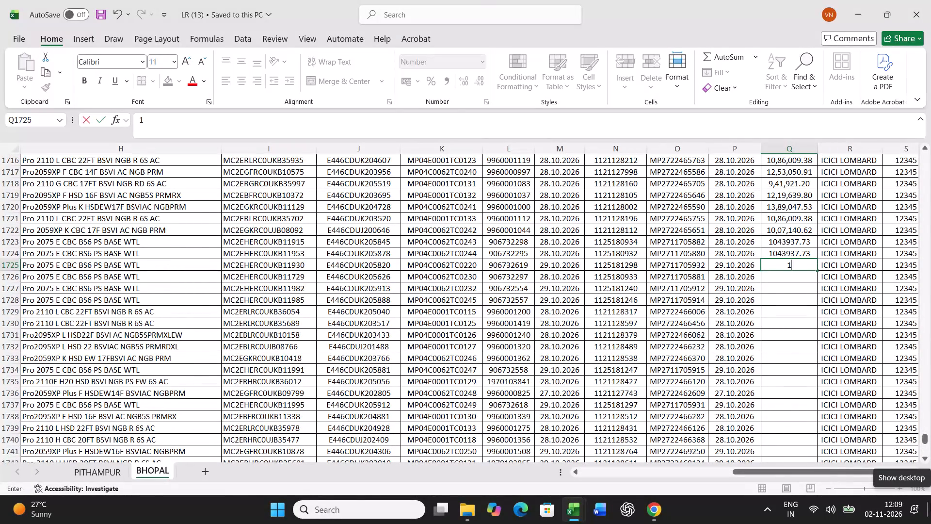
{"action": "key", "text": "Return"}
{"action": "key", "text": "Up"}
{"action": "key", "text": "ctrl+c"}
{"action": "key", "text": "shift+Down"}
{"action": "key", "text": "shift+Down"}
{"action": "key", "text": "shift+Down"}
{"action": "key", "text": "shift+Down"}
{"action": "key", "text": "shift+Down"}
{"action": "key", "text": "shift+Down"}
{"action": "key", "text": "shift+Down"}
{"action": "key", "text": "shift+Down"}
{"action": "key", "text": "shift+Down"}
{"action": "key", "text": "shift+Down"}
{"action": "key", "text": "shift+Down"}
{"action": "key", "text": "shift+Down"}
{"action": "key", "text": "shift+Down"}
{"action": "key", "text": "shift+Down"}
{"action": "key", "text": "shift+Down"}
{"action": "key", "text": "shift+Down"}
{"action": "key", "text": "shift+Down"}
{"action": "key", "text": "shift+Down"}
{"action": "key", "text": "shift+Down"}
{"action": "key", "text": "shift+Down"}
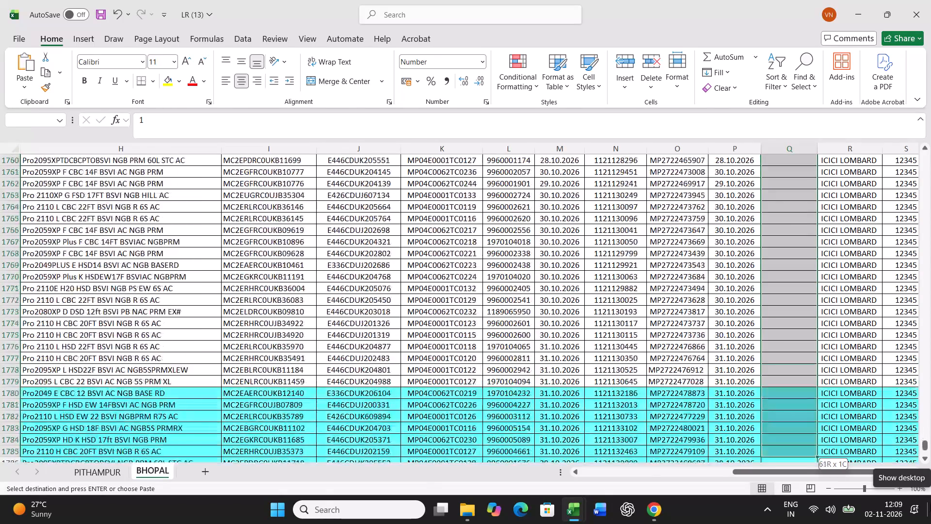
{"action": "key", "text": "shift+Up"}
{"action": "key", "text": "shift+Up"}
{"action": "key", "text": "shift+Up"}
{"action": "key", "text": "shift+Up"}
{"action": "key", "text": "shift+Up"}
{"action": "key", "text": "shift+Up"}
{"action": "key", "text": "shift+Up"}
{"action": "key", "text": "shift+Up"}
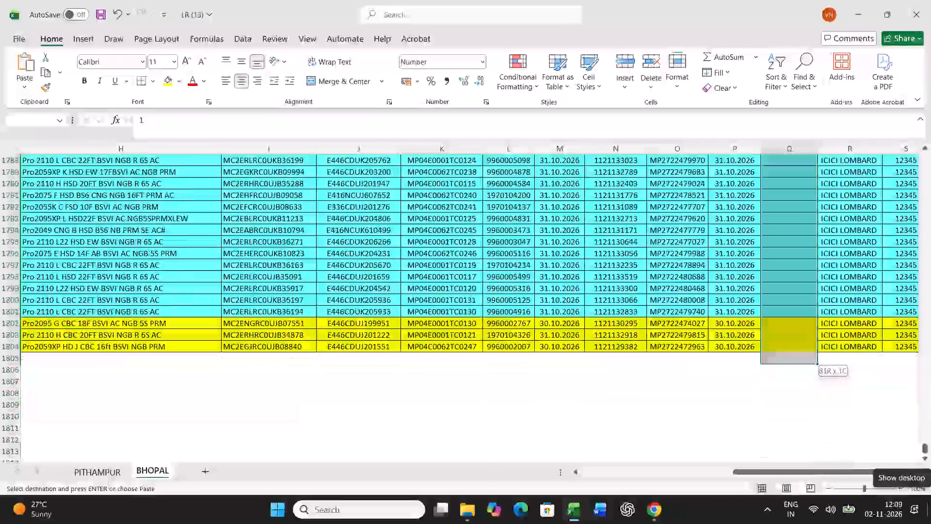
{"action": "key", "text": "shift+Up"}
{"action": "key", "text": "Return"}
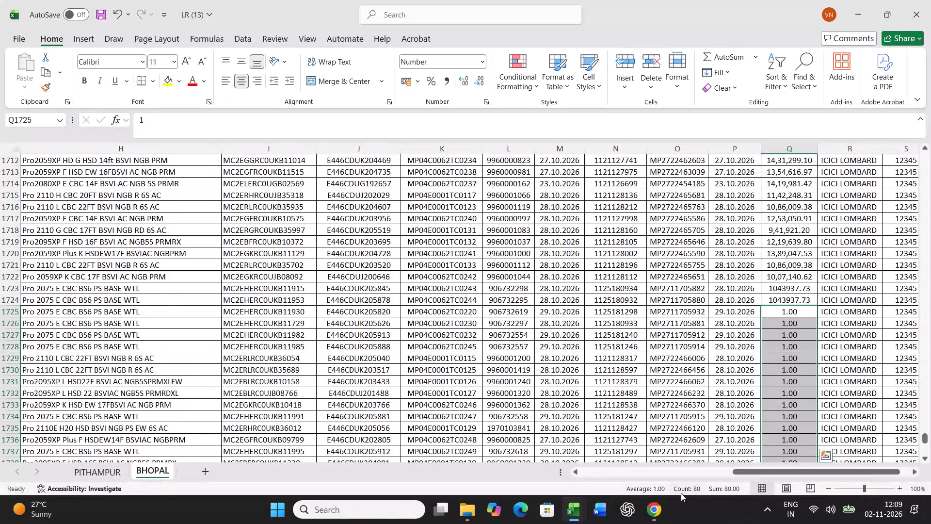
Copy the BHOPAL entries from B - 1789 through the last row 1804, columns A to S.
{"action": "left_click", "coordinate": [666, 477]}
{"action": "left_click", "coordinate": [658, 472]}
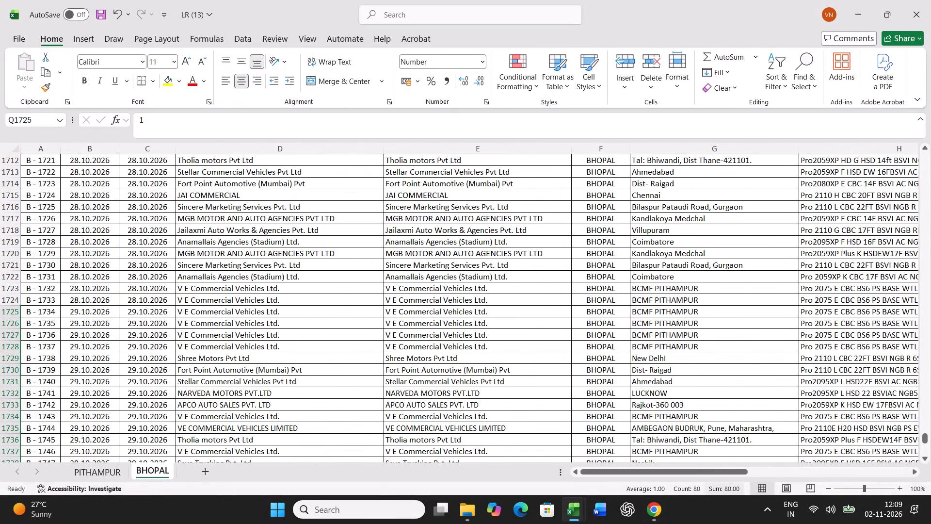
{"action": "scroll", "coordinate": [392, 344], "scroll_direction": "down", "scroll_amount": 5}
{"action": "scroll", "coordinate": [392, 344], "scroll_direction": "down", "scroll_amount": 16}
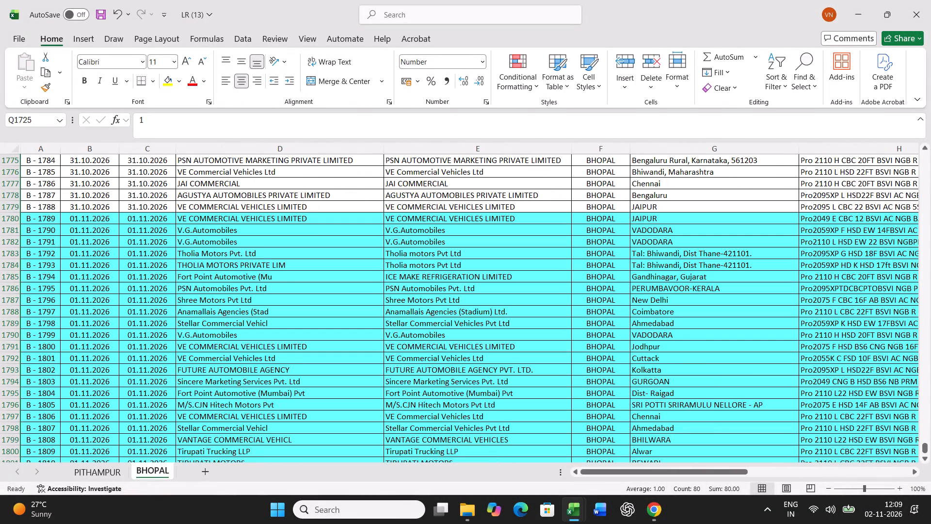
{"action": "left_click", "coordinate": [46, 219]}
{"action": "key", "text": "ctrl+shift+Down"}
{"action": "key", "text": "ctrl+shift+Right"}
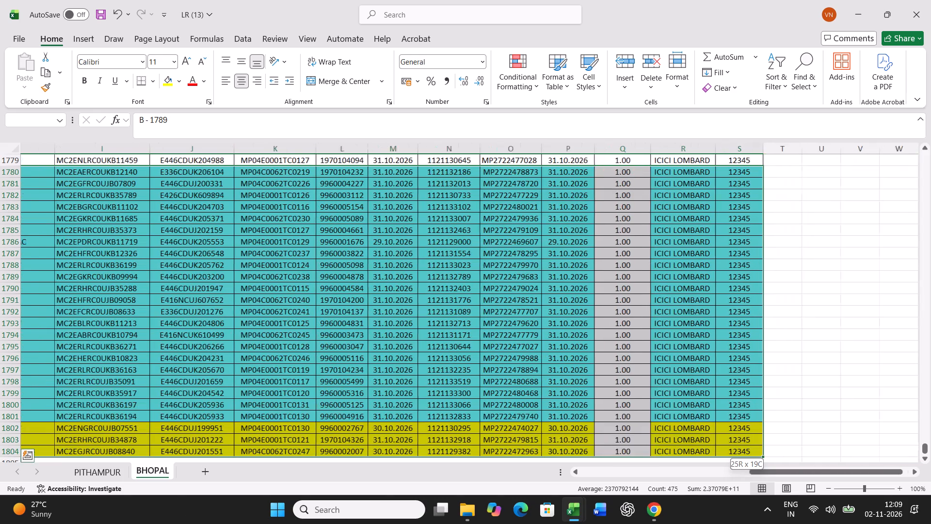
{"action": "key", "text": "ctrl+c"}
Paste the copied BHOPAL entries as values into the Pending sheet of Nov-26-Hisab, starting at cell A42.
{"action": "left_click", "coordinate": [570, 510]}
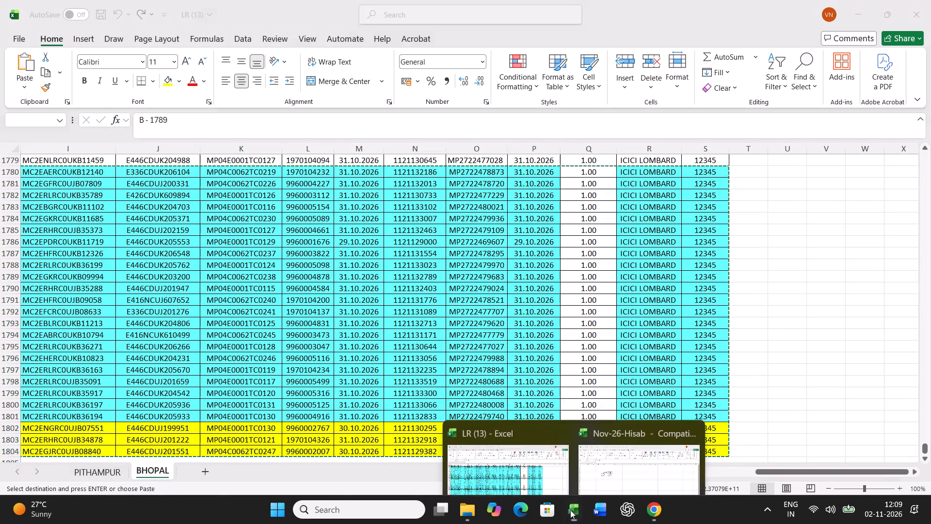
{"action": "left_click", "coordinate": [594, 441]}
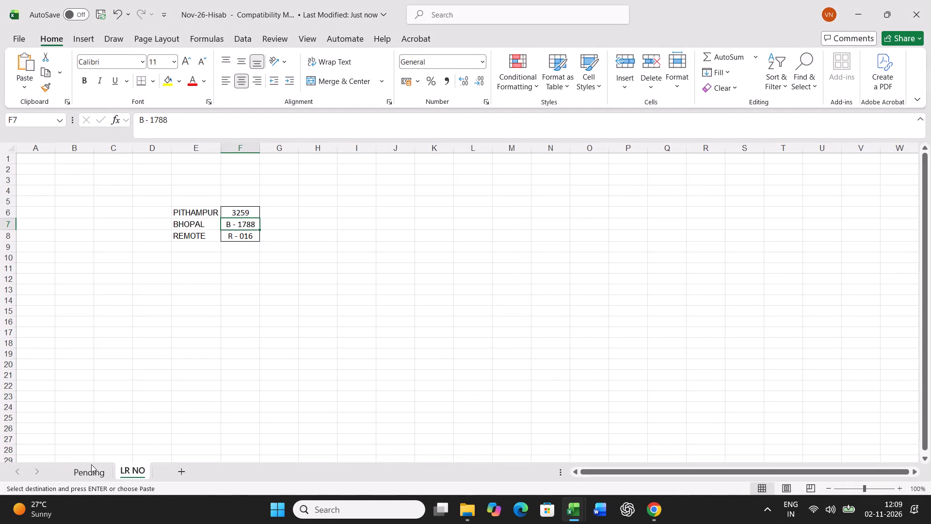
{"action": "left_click", "coordinate": [86, 474]}
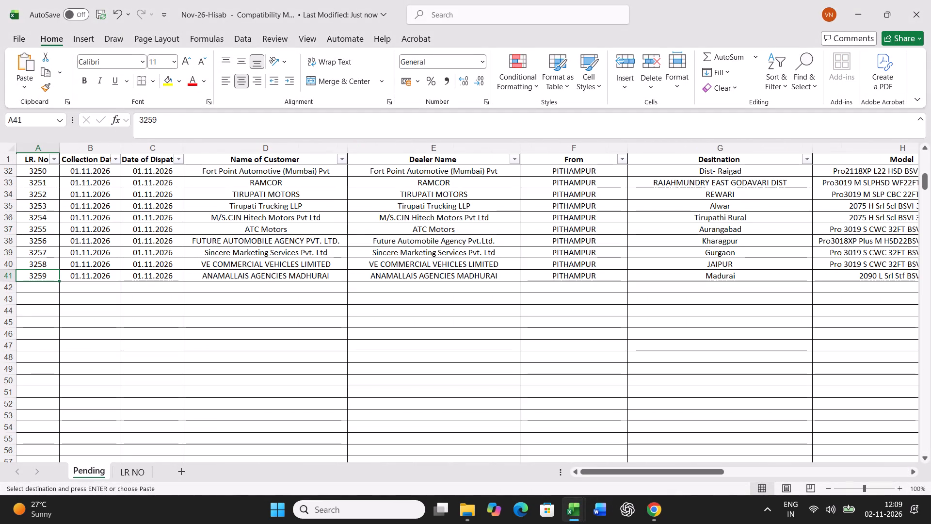
{"action": "right_click", "coordinate": [31, 289]}
{"action": "left_click", "coordinate": [71, 232]}
{"action": "left_click", "coordinate": [32, 207]}
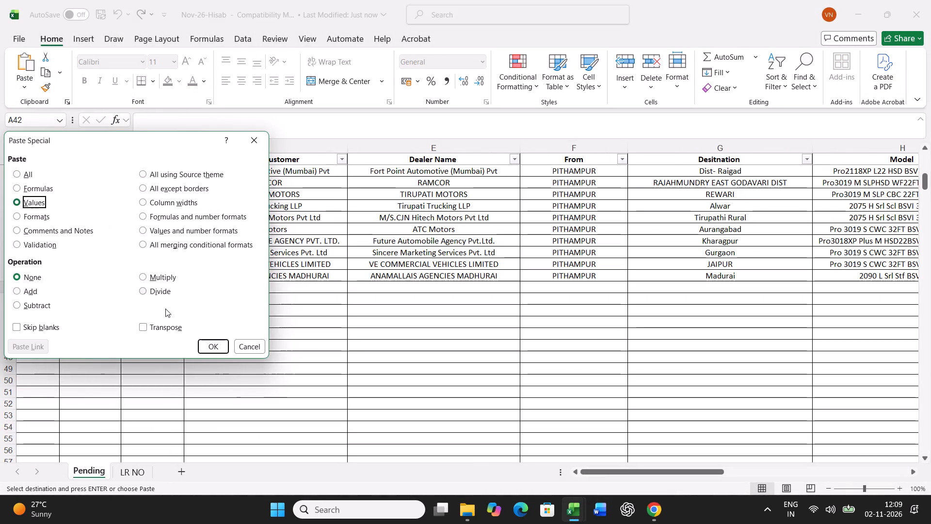
{"action": "left_click", "coordinate": [204, 348]}
Copy the last LR number, B - 1813, from the Pending sheet into the BHOPAL cell F7 of the LR NO sheet.
{"action": "scroll", "coordinate": [211, 412], "scroll_direction": "down", "scroll_amount": 6}
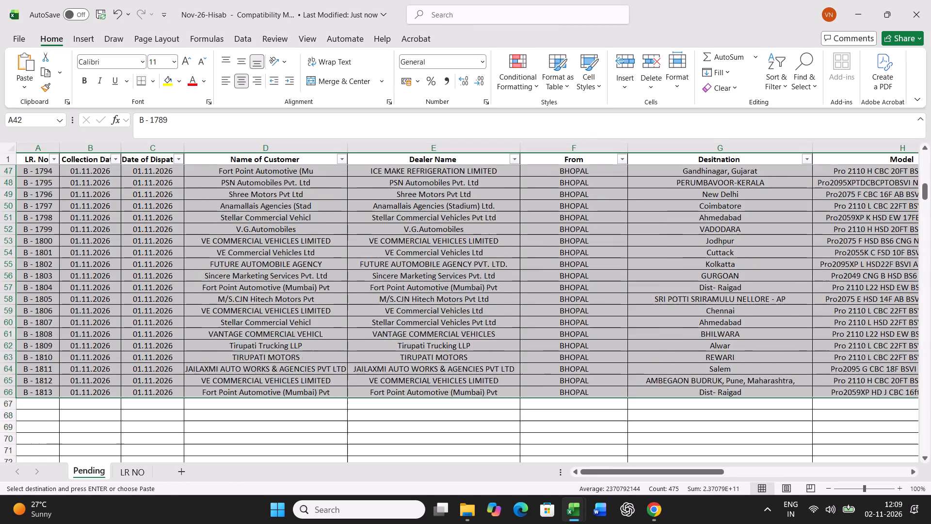
{"action": "scroll", "coordinate": [199, 418], "scroll_direction": "down", "scroll_amount": 3}
{"action": "scroll", "coordinate": [198, 418], "scroll_direction": "up", "scroll_amount": 3}
{"action": "left_click", "coordinate": [43, 359]}
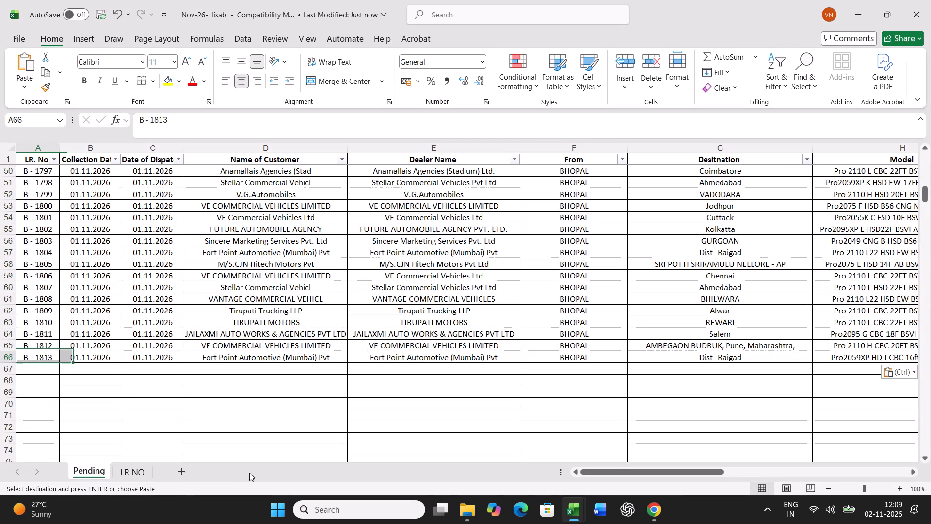
{"action": "key", "text": "ctrl+c"}
{"action": "left_click", "coordinate": [128, 466]}
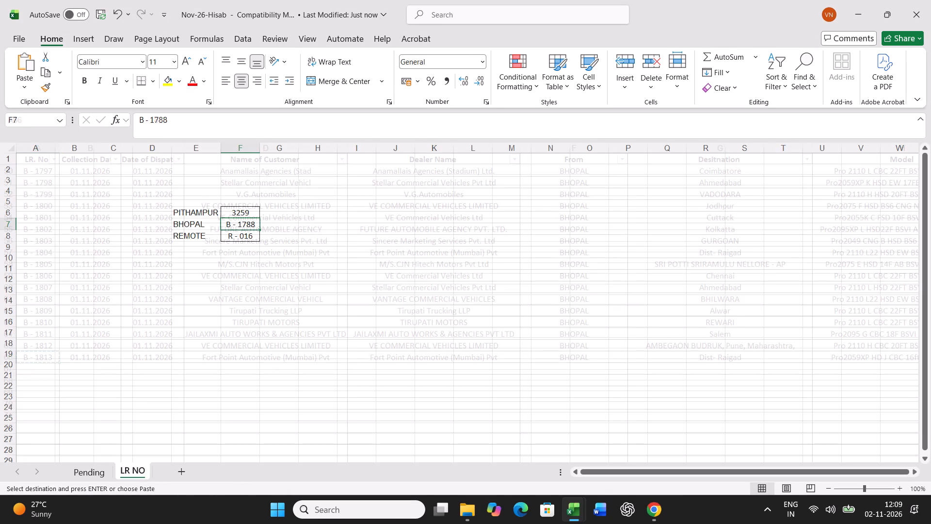
{"action": "key", "text": "ctrl+v"}
Return to the Pending sheet, save the Nov-26-Hisab workbook and close it.
{"action": "left_click", "coordinate": [96, 474]}
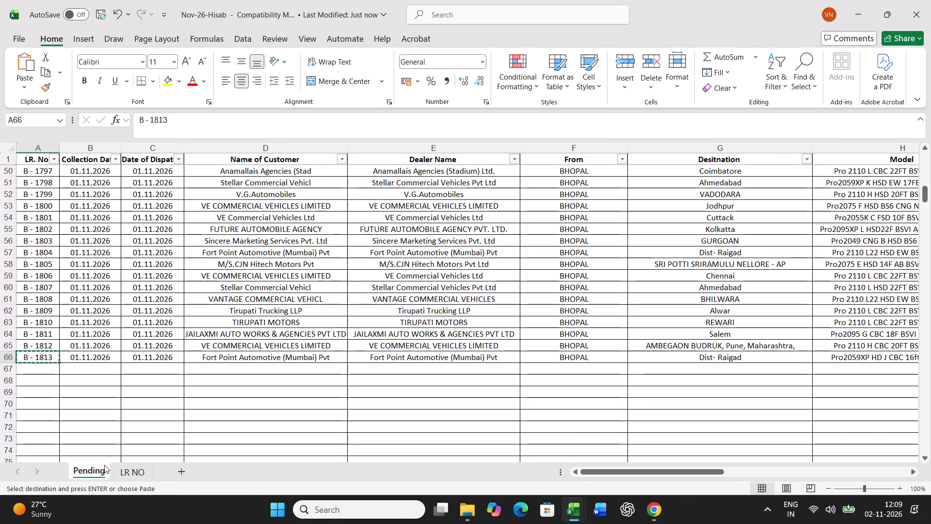
{"action": "scroll", "coordinate": [110, 397], "scroll_direction": "up", "scroll_amount": 3}
{"action": "scroll", "coordinate": [110, 397], "scroll_direction": "down", "scroll_amount": 3}
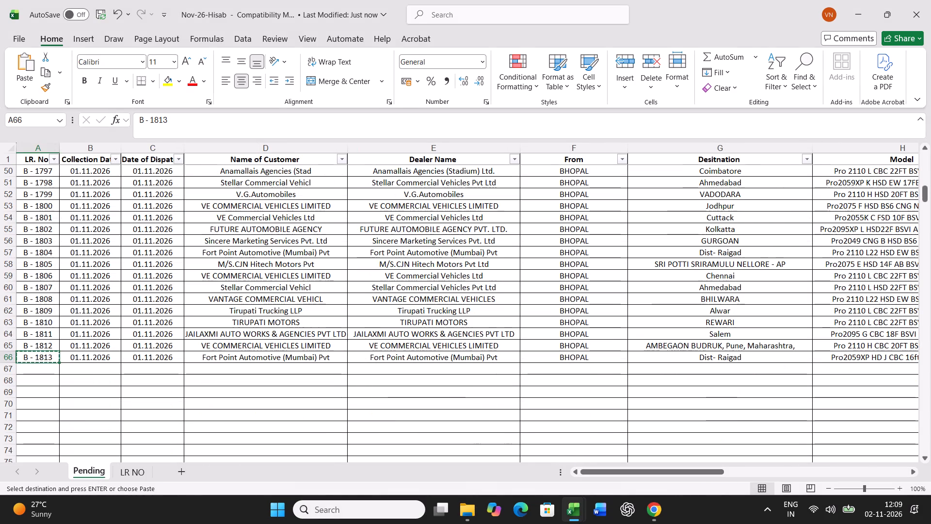
{"action": "key", "text": "ctrl+s"}
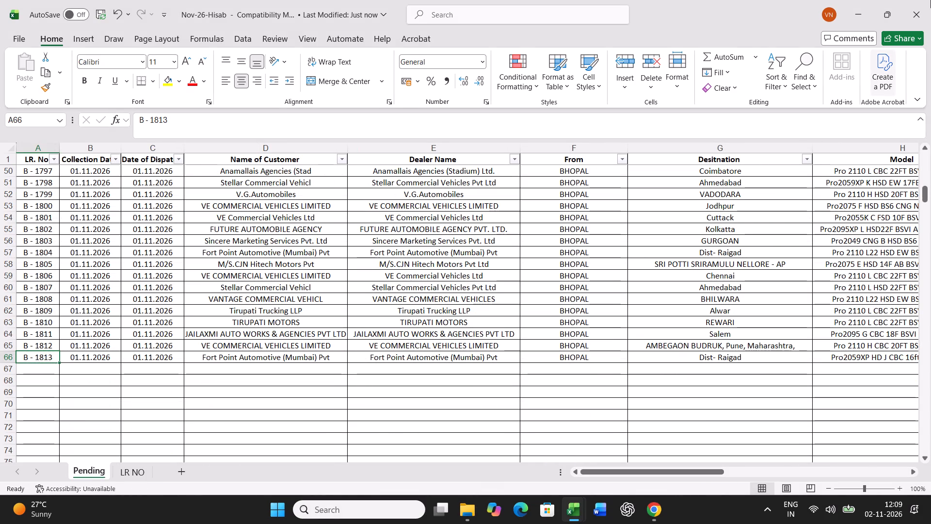
{"action": "left_click", "coordinate": [926, 6]}
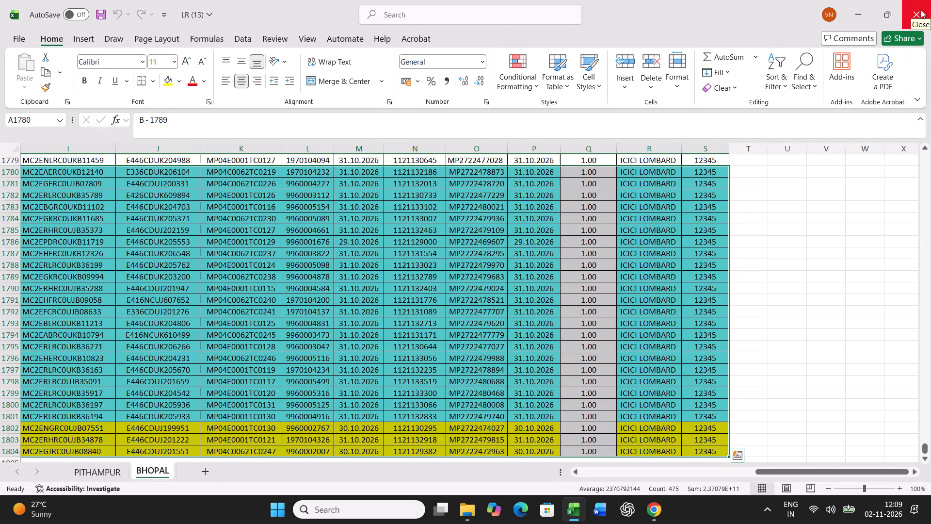
Open the BILING FILE workbook from the YEAR-26-27 folder in File Explorer.
{"action": "left_click", "coordinate": [476, 504]}
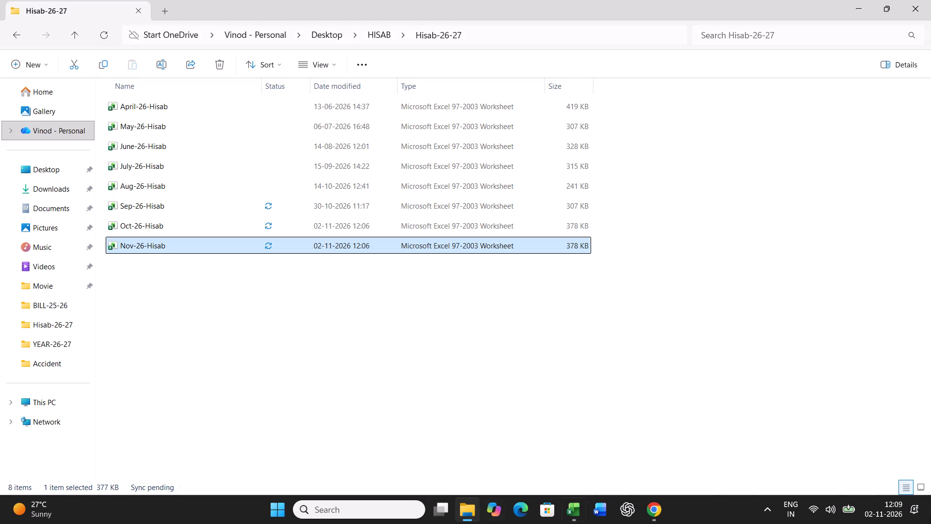
{"action": "left_click", "coordinate": [57, 340]}
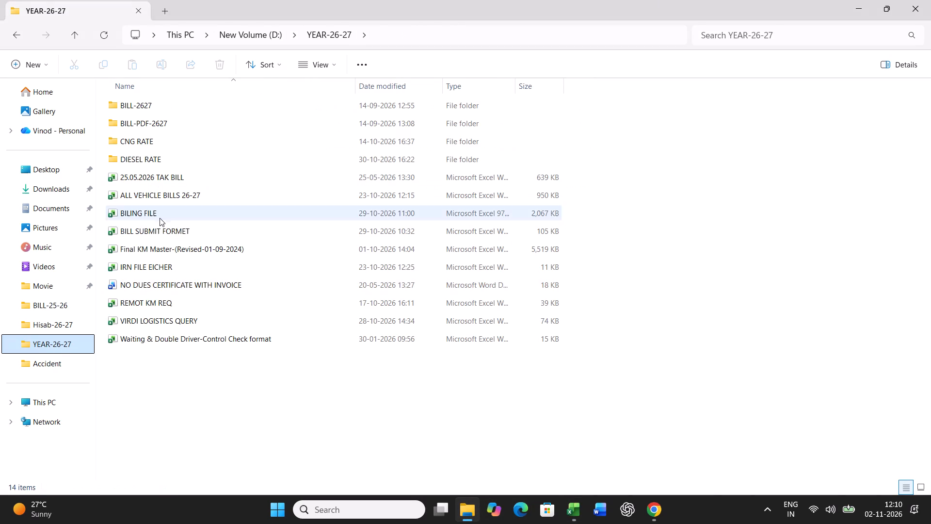
{"action": "double_click", "coordinate": [144, 215]}
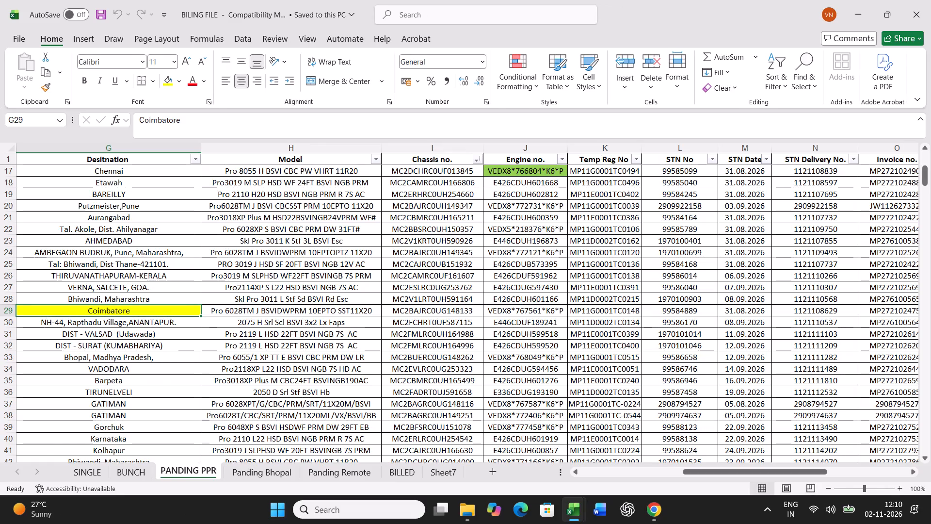
Examine the PANDING PPR entries down to the last row and the last PPR-2526 LR number recorded in Sheet7.
{"action": "scroll", "coordinate": [724, 381], "scroll_direction": "up", "scroll_amount": 5}
{"action": "scroll", "coordinate": [724, 381], "scroll_direction": "down", "scroll_amount": 10}
{"action": "scroll", "coordinate": [724, 381], "scroll_direction": "down", "scroll_amount": 11}
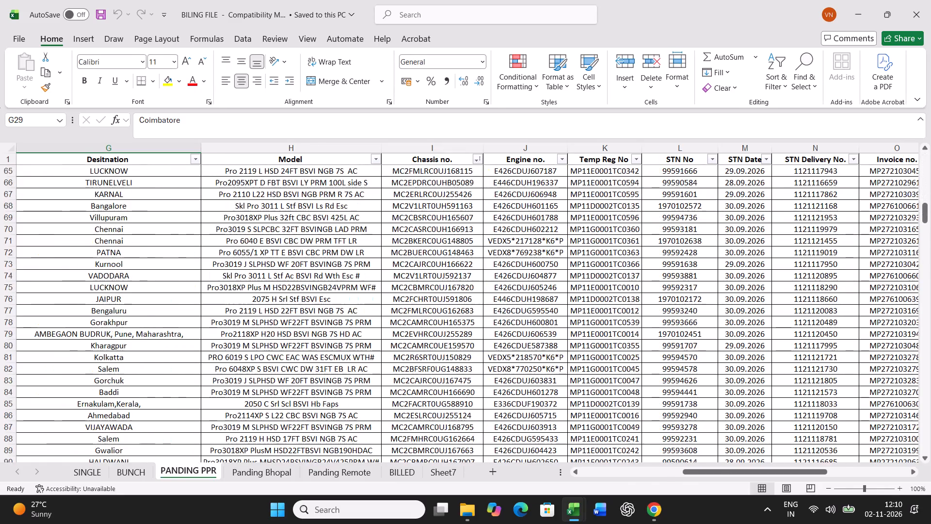
{"action": "left_click_drag", "start_coordinate": [714, 470], "coordinate": [585, 475]}
{"action": "scroll", "coordinate": [106, 336], "scroll_direction": "down", "scroll_amount": 9}
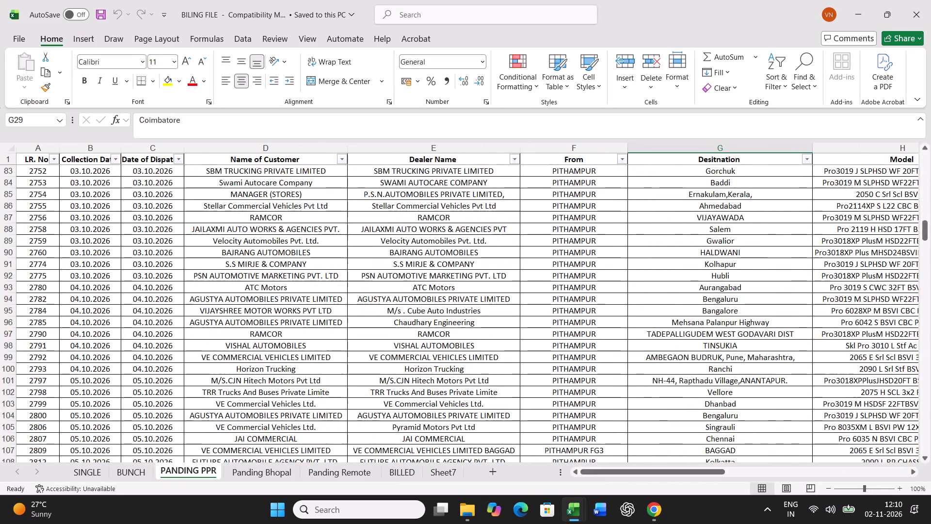
{"action": "scroll", "coordinate": [106, 336], "scroll_direction": "down", "scroll_amount": 20}
{"action": "scroll", "coordinate": [106, 336], "scroll_direction": "down", "scroll_amount": 20}
{"action": "scroll", "coordinate": [106, 336], "scroll_direction": "down", "scroll_amount": 17}
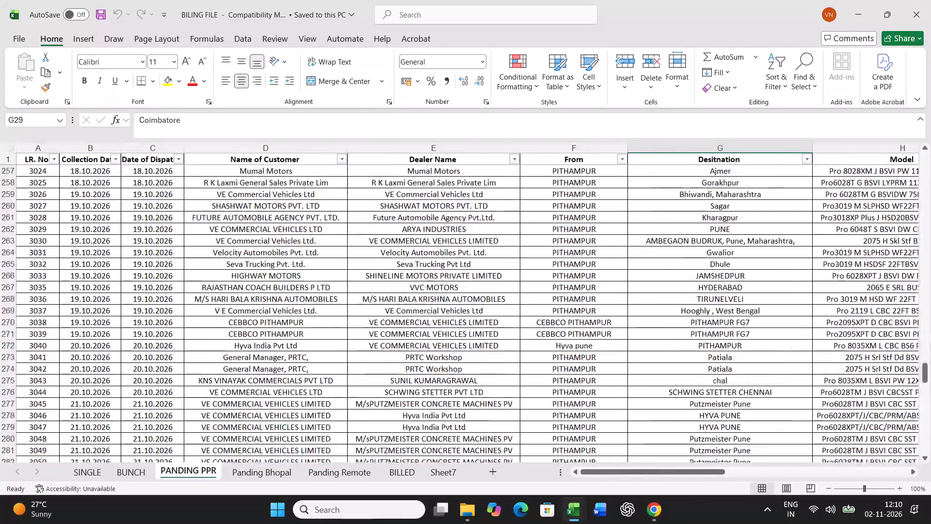
{"action": "scroll", "coordinate": [106, 336], "scroll_direction": "down", "scroll_amount": 20}
{"action": "scroll", "coordinate": [106, 336], "scroll_direction": "down", "scroll_amount": 14}
{"action": "scroll", "coordinate": [106, 336], "scroll_direction": "up", "scroll_amount": 6}
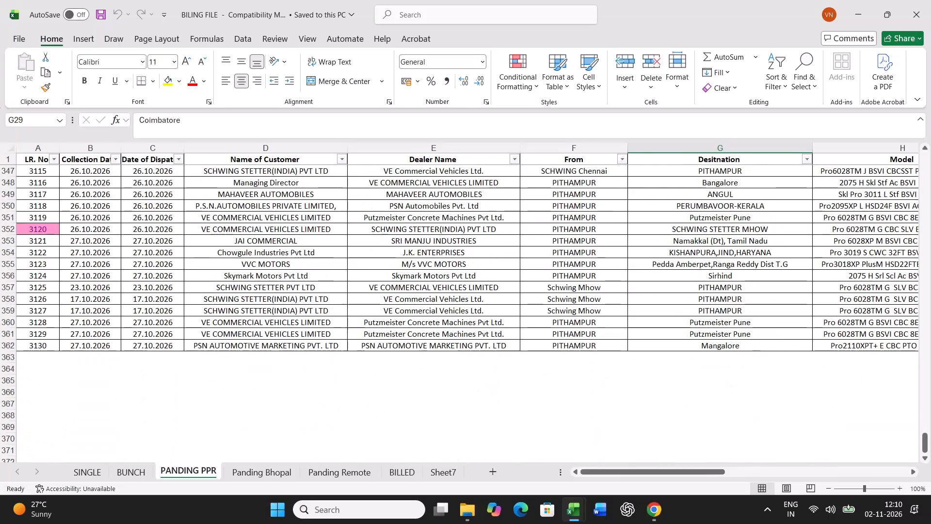
{"action": "left_click", "coordinate": [41, 359]}
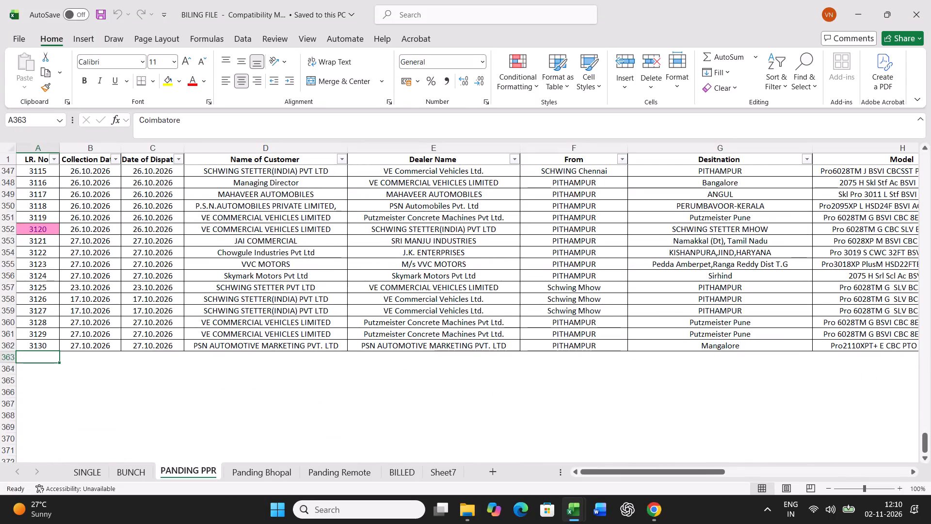
{"action": "left_click_drag", "start_coordinate": [925, 441], "coordinate": [930, 115]}
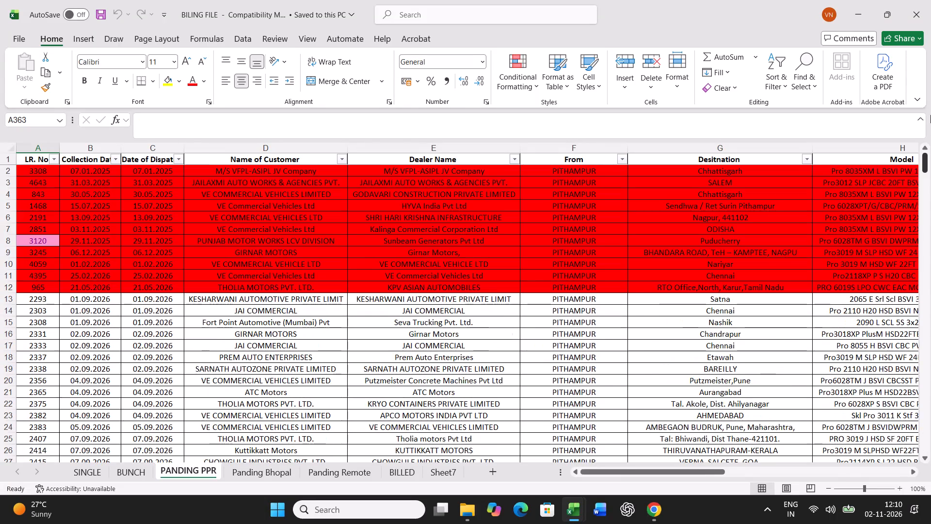
{"action": "left_click_drag", "start_coordinate": [930, 115], "coordinate": [930, 439]}
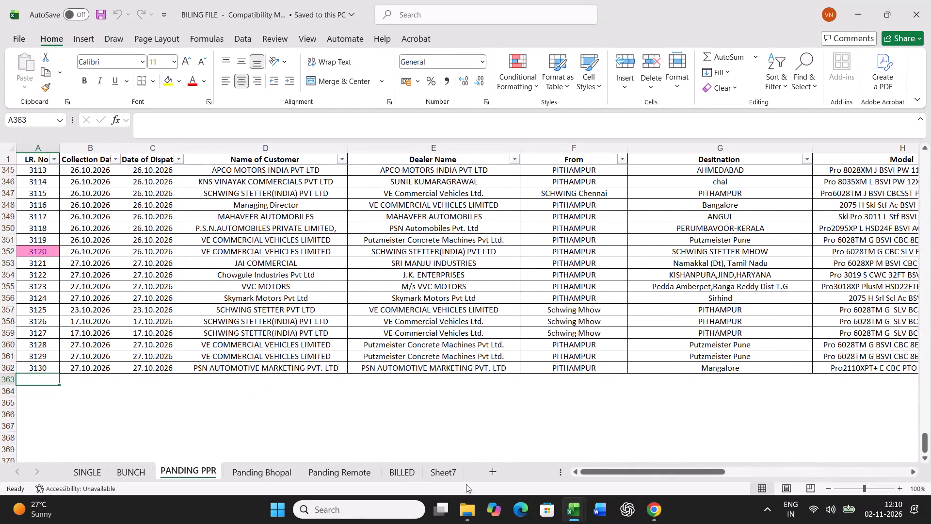
{"action": "left_click", "coordinate": [443, 475]}
{"action": "left_click", "coordinate": [159, 263]}
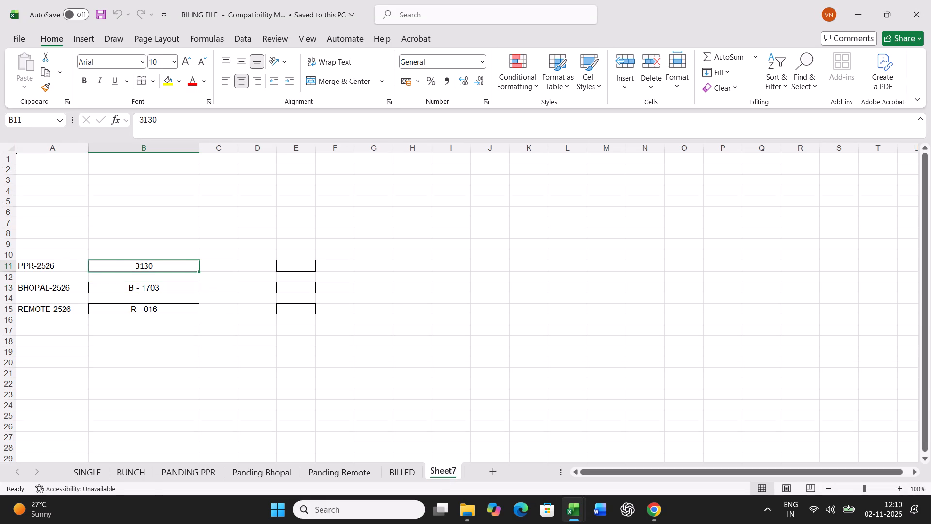
{"action": "key", "text": "ctrl+c"}
{"action": "key", "text": "Escape"}
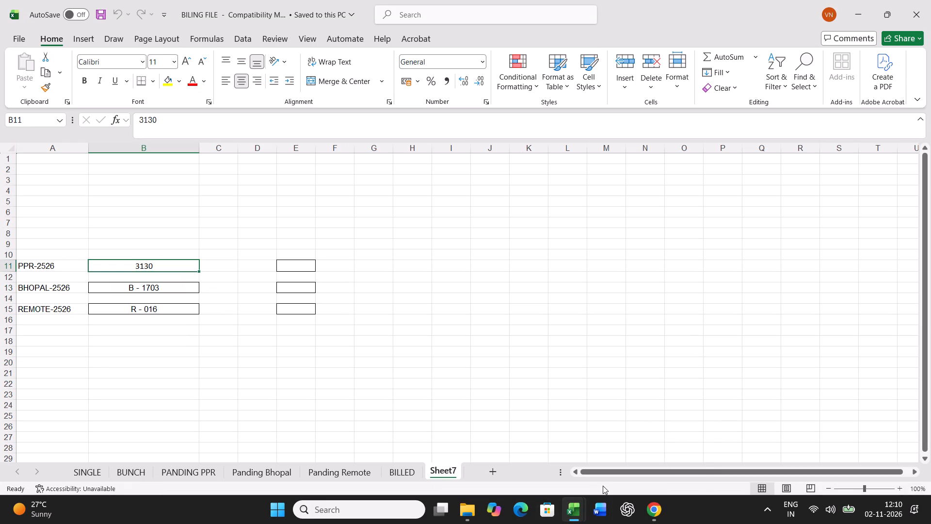
In LR (13)'s PITHAMPUR sheet, copy the entries from LR number 3131 through the last row 3229, columns A to S.
{"action": "left_click", "coordinate": [567, 519]}
{"action": "left_click", "coordinate": [538, 454]}
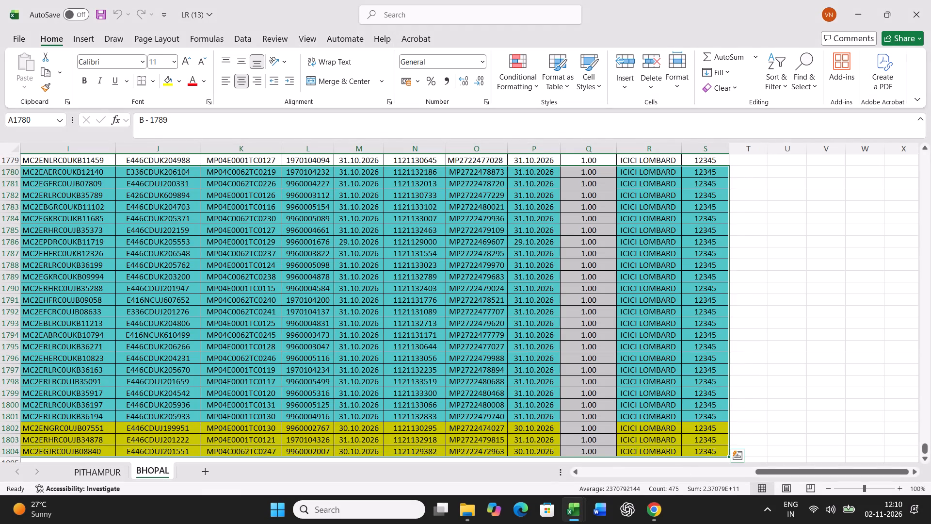
{"action": "left_click", "coordinate": [113, 465]}
{"action": "left_click_drag", "start_coordinate": [841, 472], "coordinate": [620, 481]}
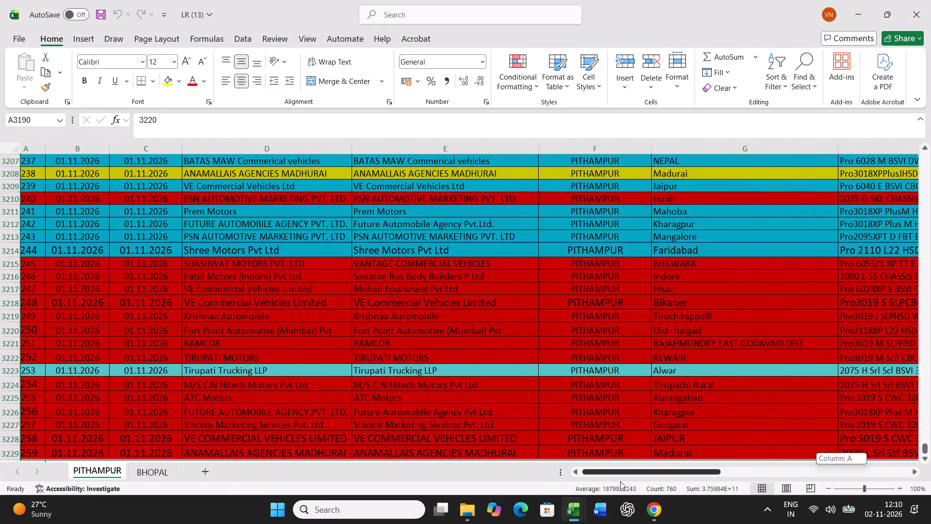
{"action": "left_click_drag", "start_coordinate": [620, 481], "coordinate": [619, 482]}
{"action": "scroll", "coordinate": [500, 370], "scroll_direction": "up", "scroll_amount": 20}
{"action": "scroll", "coordinate": [500, 370], "scroll_direction": "up", "scroll_amount": 1}
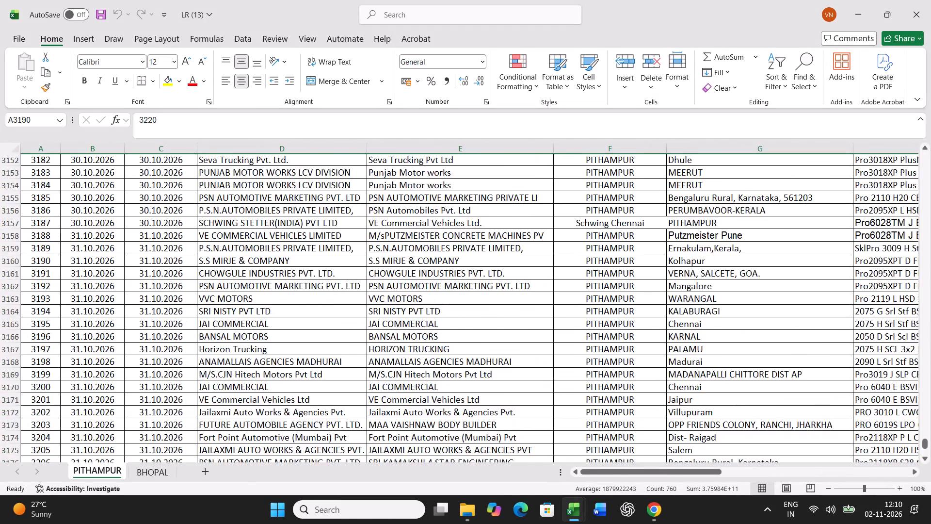
{"action": "scroll", "coordinate": [500, 370], "scroll_direction": "up", "scroll_amount": 18}
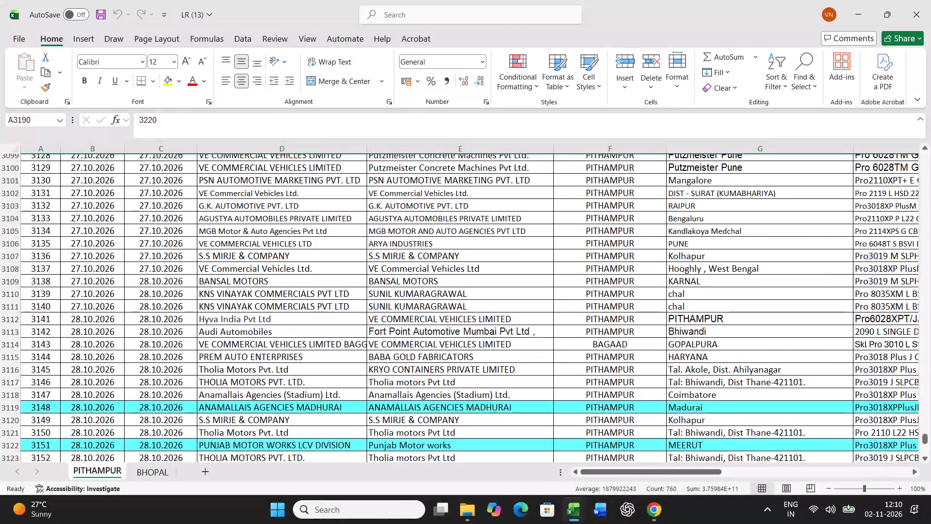
{"action": "left_click", "coordinate": [44, 193]}
{"action": "key", "text": "ctrl+shift+Down"}
{"action": "key", "text": "ctrl+shift+Right"}
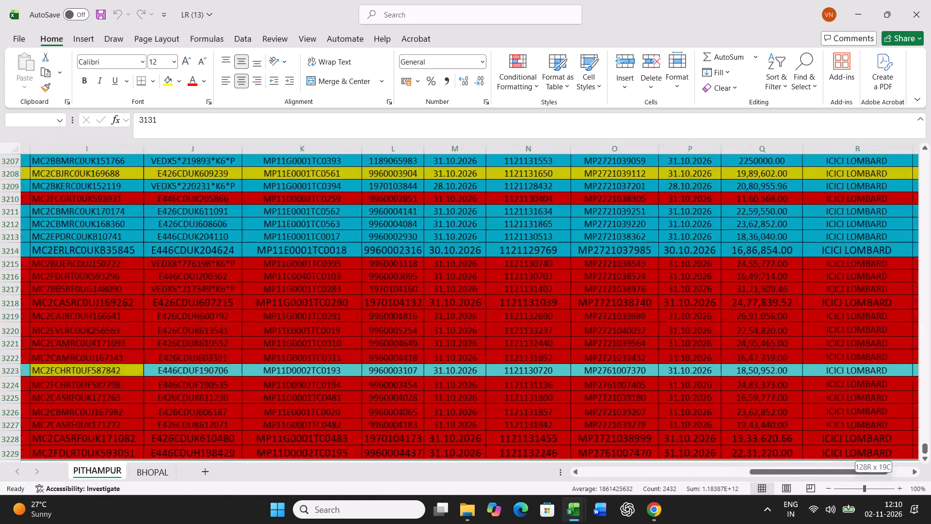
{"action": "key", "text": "ctrl+c"}
Paste the copied PITHAMPUR entries as values into the PANDING PPR sheet of BILING FILE, starting at cell A363.
{"action": "left_click", "coordinate": [580, 498]}
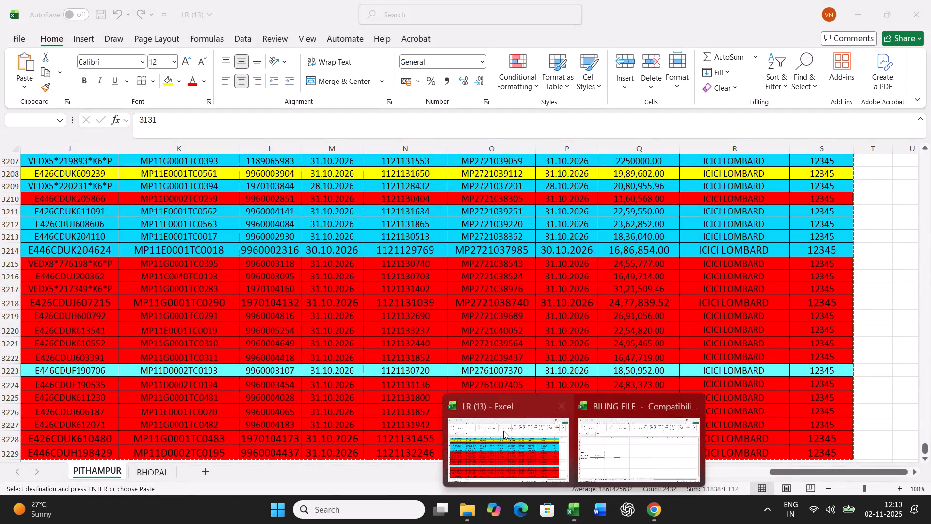
{"action": "left_click", "coordinate": [503, 431]}
{"action": "left_click", "coordinate": [573, 516]}
{"action": "left_click", "coordinate": [631, 449]}
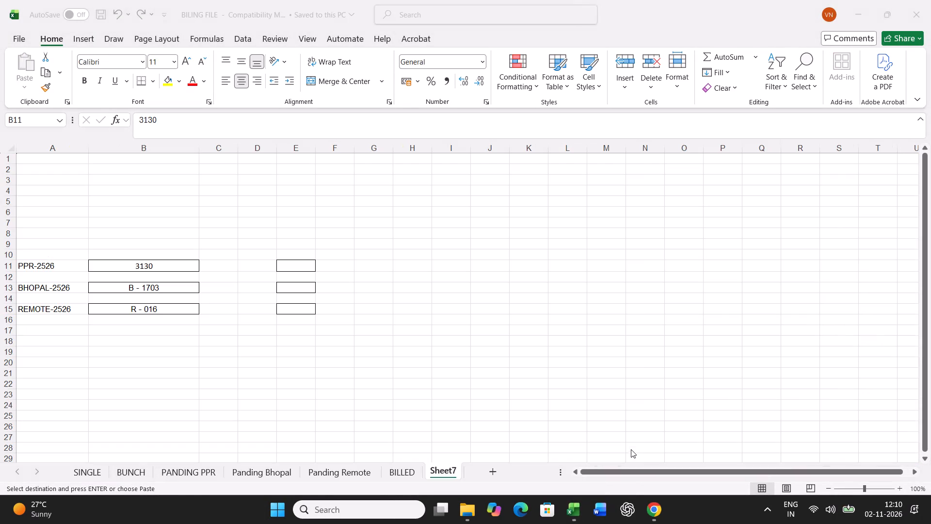
{"action": "left_click", "coordinate": [193, 474]}
{"action": "scroll", "coordinate": [97, 384], "scroll_direction": "down", "scroll_amount": 3}
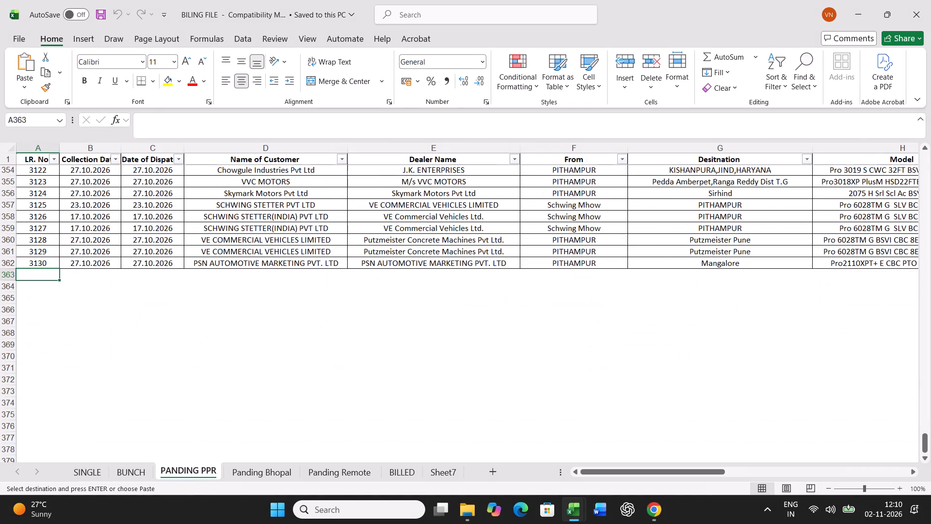
{"action": "right_click", "coordinate": [37, 274]}
{"action": "left_click", "coordinate": [86, 228]}
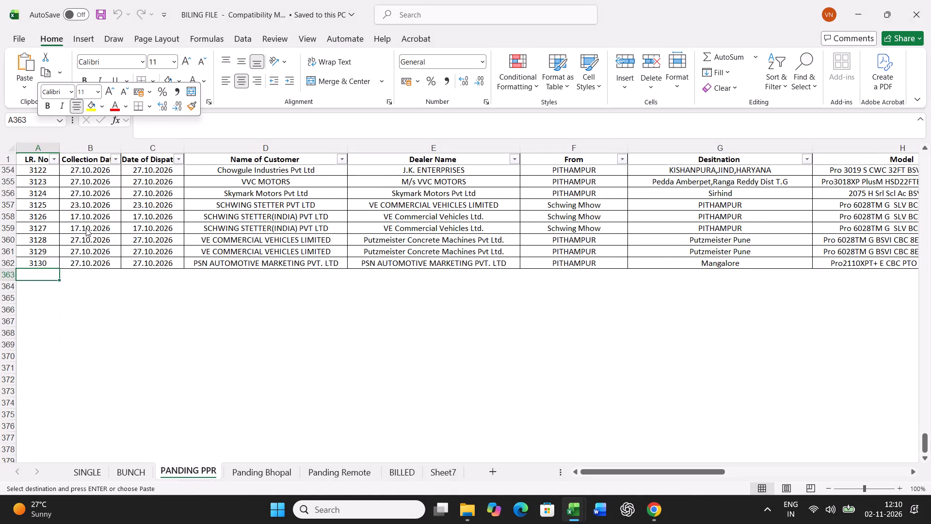
{"action": "left_click", "coordinate": [39, 197]}
{"action": "left_click", "coordinate": [206, 343]}
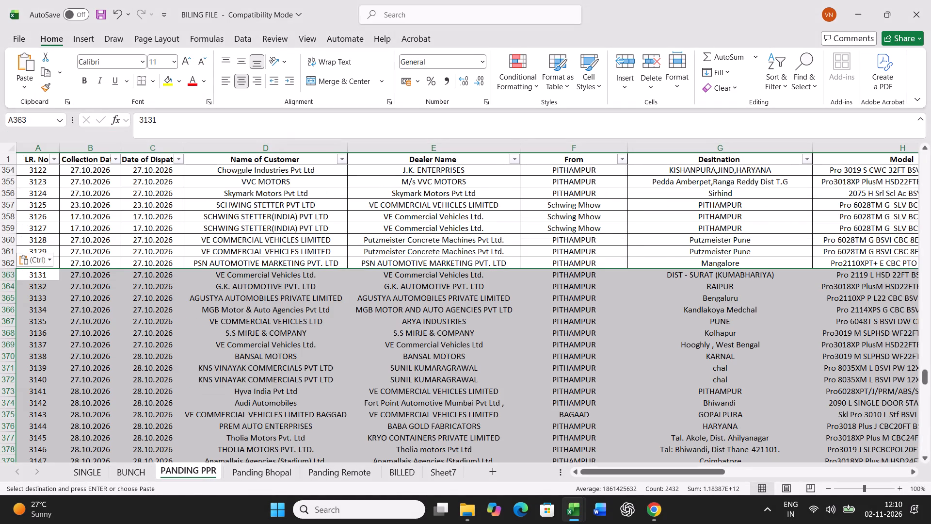
Apply all borders to the newly pasted entries in the PANDING PPR sheet.
{"action": "left_click", "coordinate": [154, 77]}
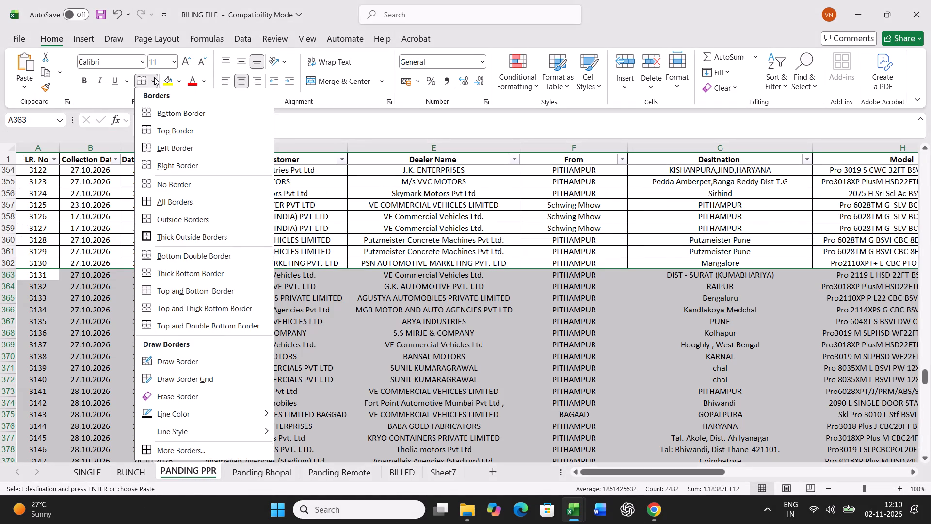
{"action": "left_click", "coordinate": [170, 204]}
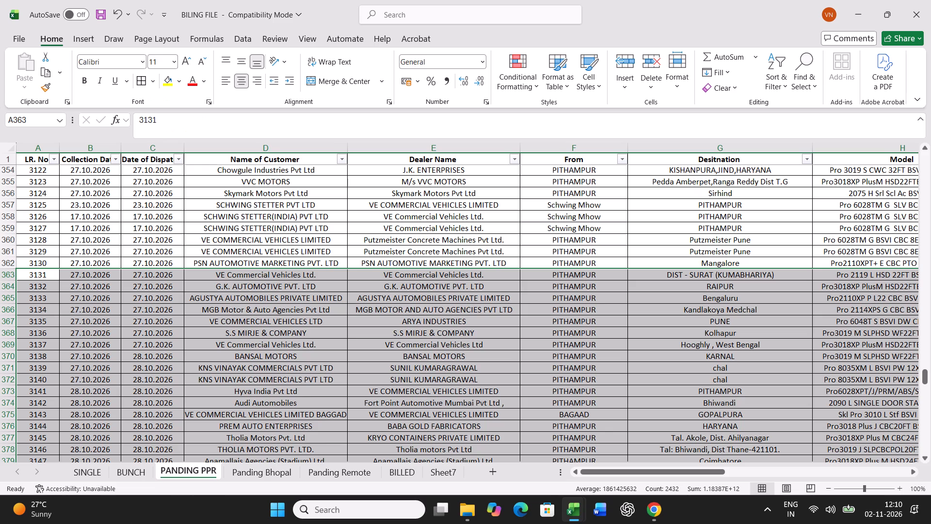
Copy the last PANDING PPR LR number, 3259, into Sheet7 as the PPR-2526 entry in cell B11.
{"action": "scroll", "coordinate": [256, 292], "scroll_direction": "down", "scroll_amount": 20}
{"action": "scroll", "coordinate": [256, 292], "scroll_direction": "down", "scroll_amount": 8}
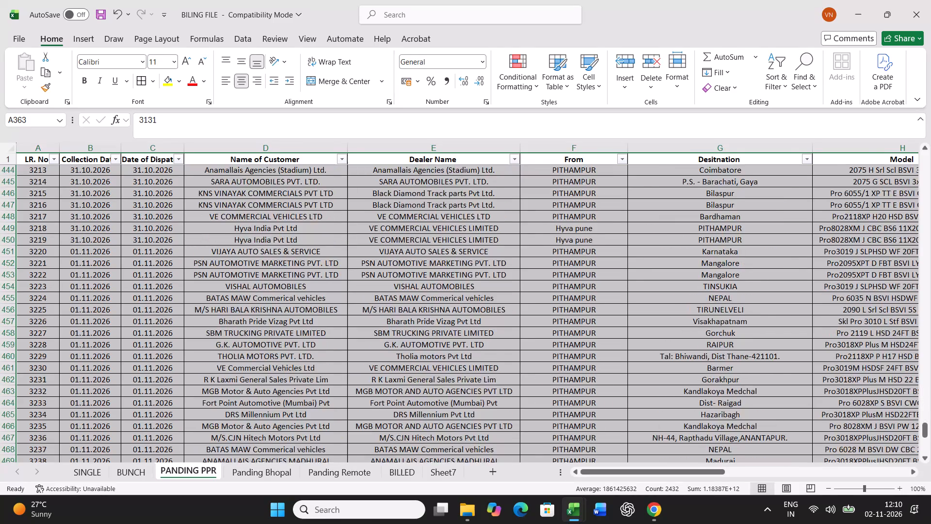
{"action": "scroll", "coordinate": [256, 292], "scroll_direction": "down", "scroll_amount": 13}
{"action": "scroll", "coordinate": [256, 292], "scroll_direction": "up", "scroll_amount": 3}
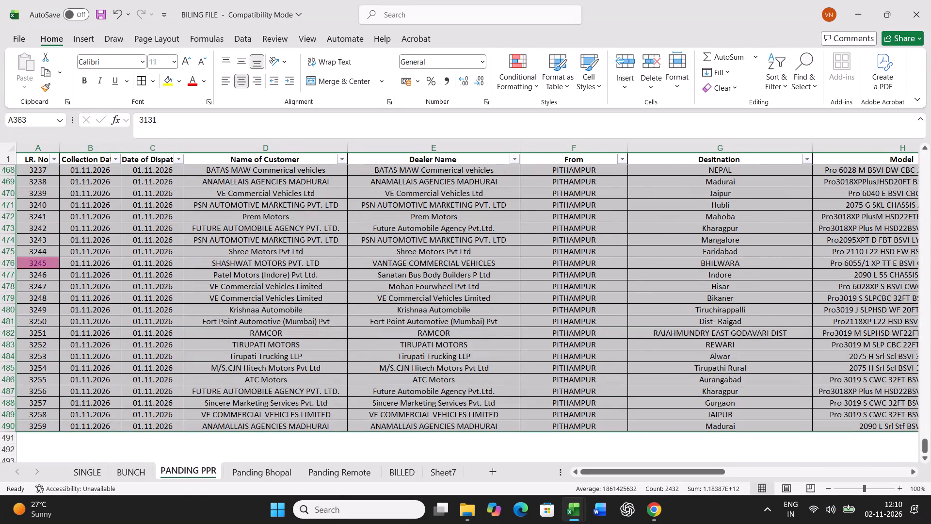
{"action": "left_click", "coordinate": [42, 427]}
{"action": "key", "text": "ctrl+c"}
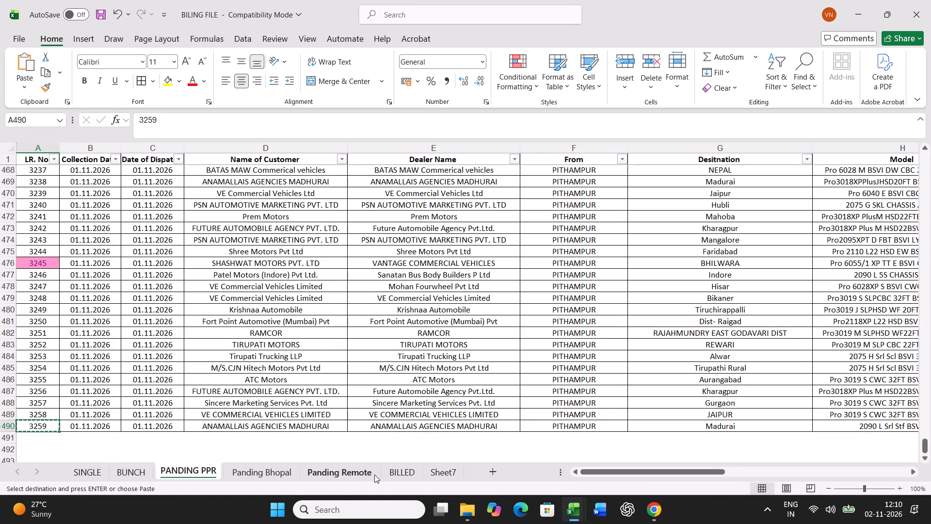
{"action": "left_click", "coordinate": [435, 470]}
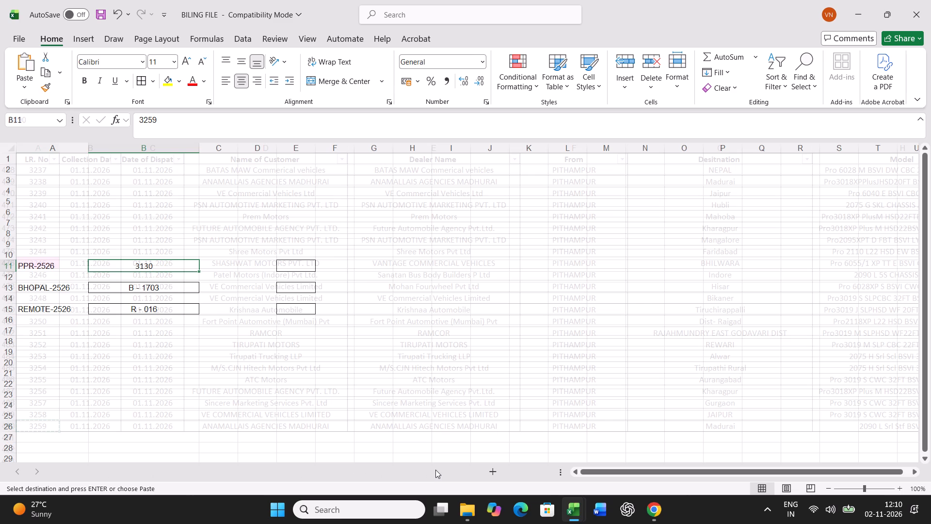
{"action": "key", "text": "ctrl+v"}
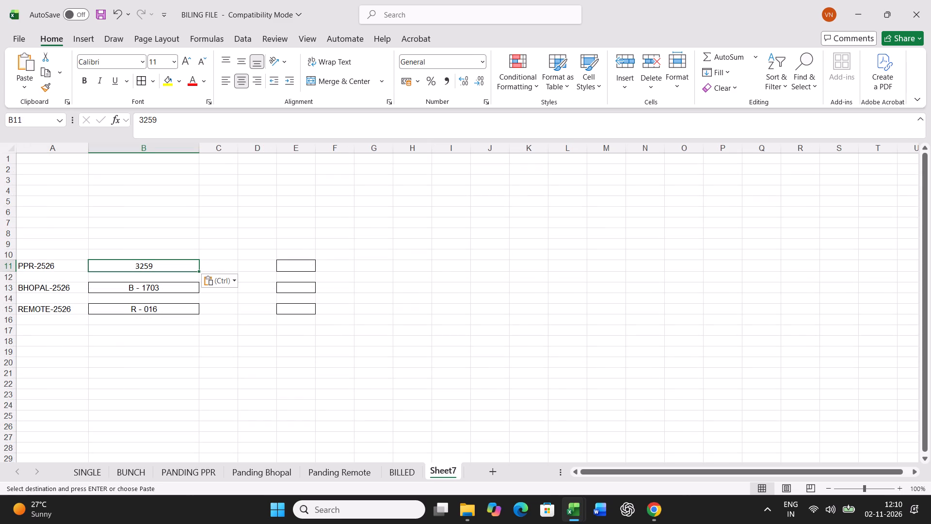
In LR (13)'s BHOPAL sheet, find Sheet7's last number B - 1703 and copy entries B - 1704 through B - 1813, columns A to S.
{"action": "left_click", "coordinate": [167, 288]}
{"action": "key", "text": "ctrl+c"}
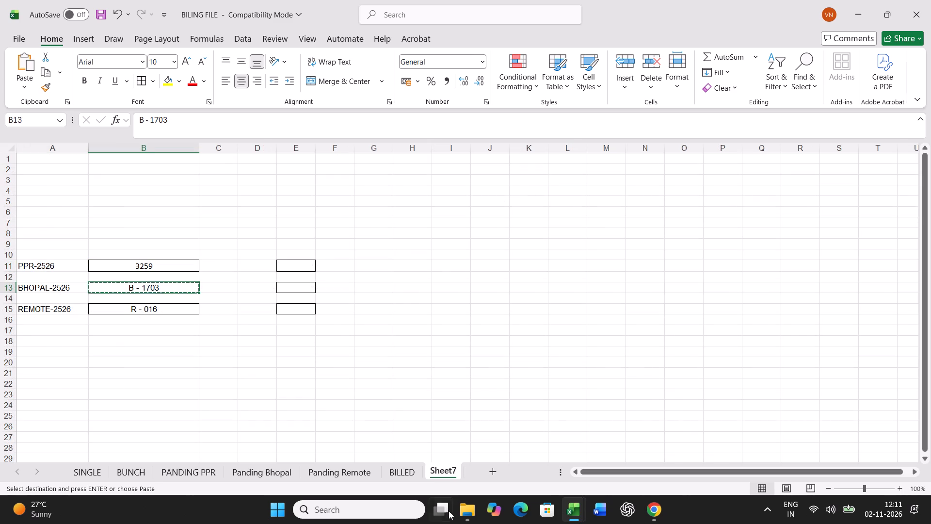
{"action": "left_click", "coordinate": [571, 507]}
{"action": "left_click", "coordinate": [519, 448]}
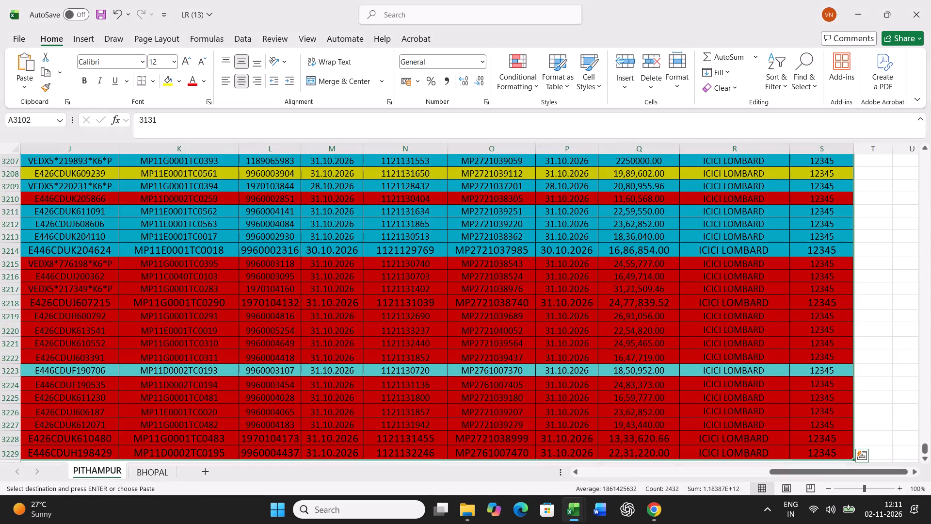
{"action": "left_click", "coordinate": [146, 467]}
{"action": "left_click", "coordinate": [324, 350]}
{"action": "key", "text": "ctrl+f"}
{"action": "key", "text": "ctrl+v"}
{"action": "key", "text": "Return"}
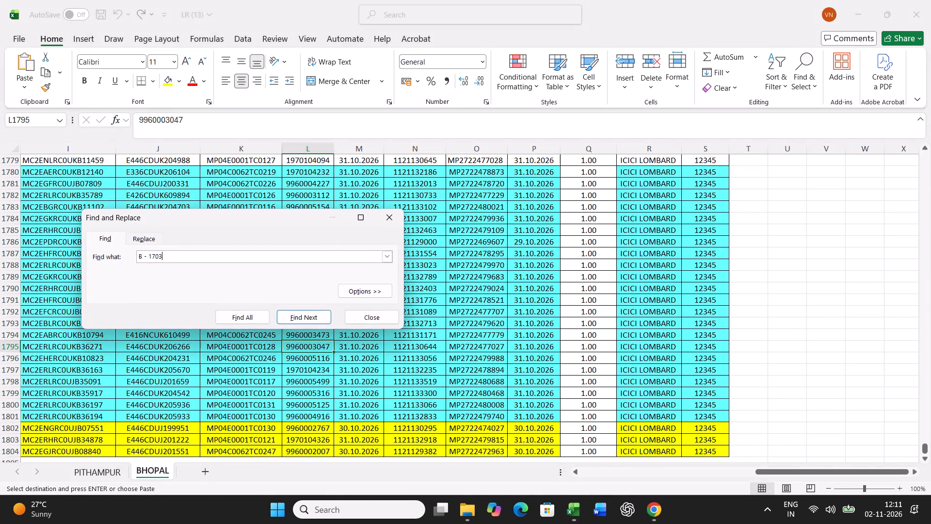
{"action": "key", "text": "Escape"}
{"action": "key", "text": "Down"}
{"action": "key", "text": "ctrl+shift+Down"}
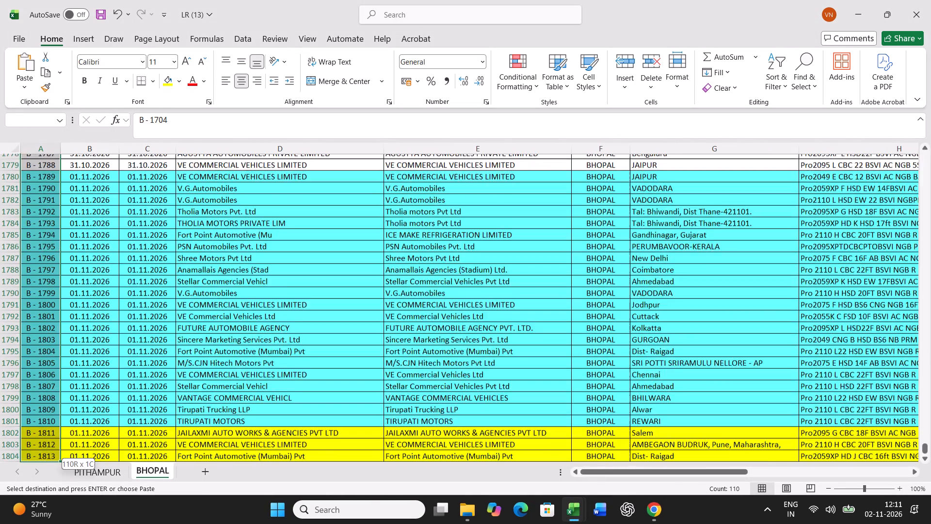
{"action": "key", "text": "ctrl+shift+Right"}
{"action": "key", "text": "ctrl+c"}
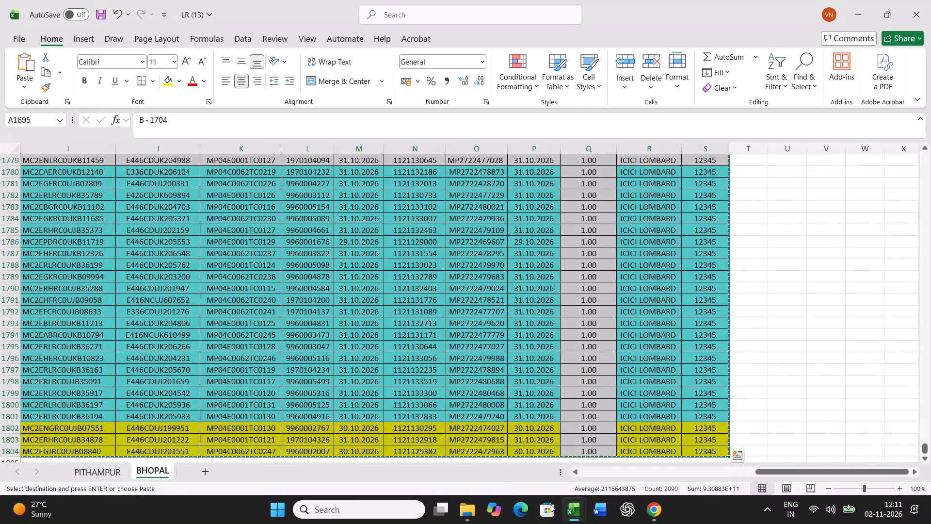
Paste the copied BHOPAL entries as values into the Panding Bhopal sheet of BILING FILE, starting at cell A174.
{"action": "left_click", "coordinate": [582, 506]}
{"action": "left_click", "coordinate": [632, 452]}
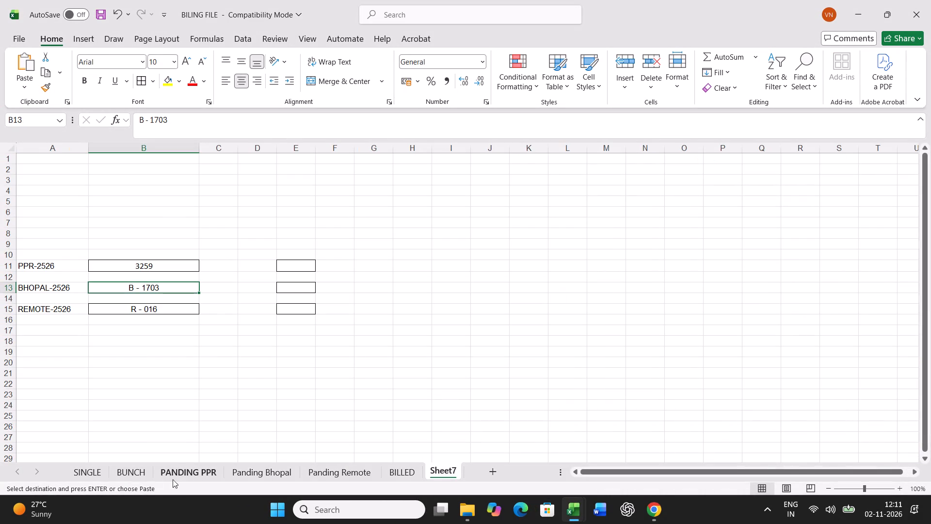
{"action": "left_click", "coordinate": [247, 470]}
{"action": "scroll", "coordinate": [61, 352], "scroll_direction": "down", "scroll_amount": 5}
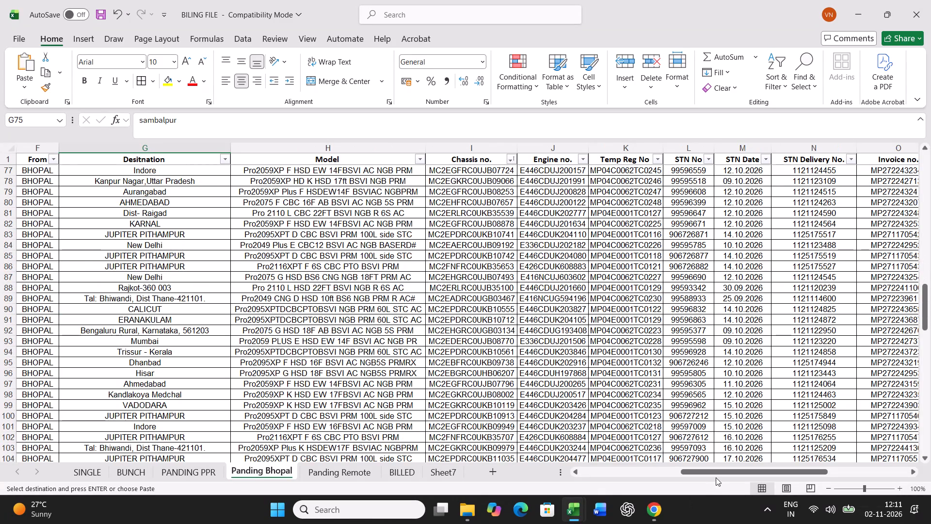
{"action": "left_click_drag", "start_coordinate": [719, 475], "coordinate": [578, 476]}
{"action": "left_click_drag", "start_coordinate": [927, 296], "coordinate": [927, 336]}
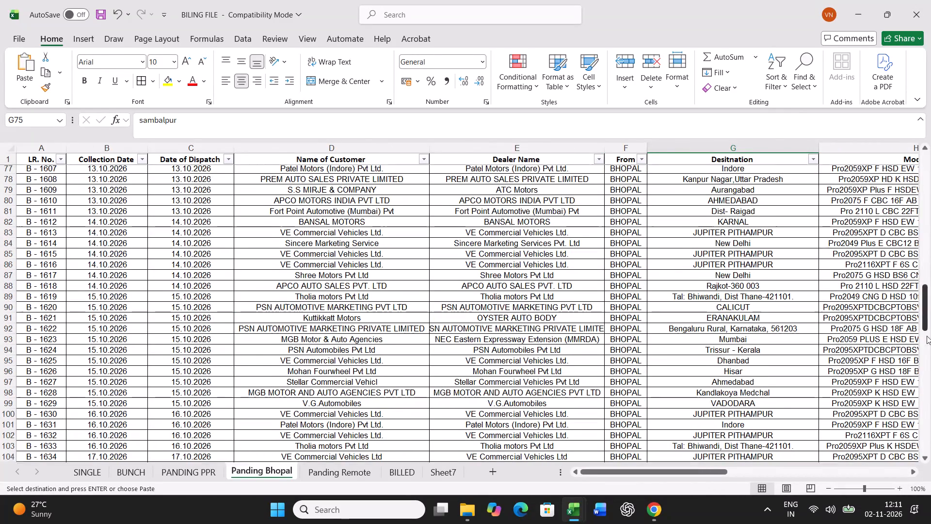
{"action": "left_click_drag", "start_coordinate": [927, 336], "coordinate": [926, 438]}
{"action": "scroll", "coordinate": [198, 366], "scroll_direction": "down", "scroll_amount": 3}
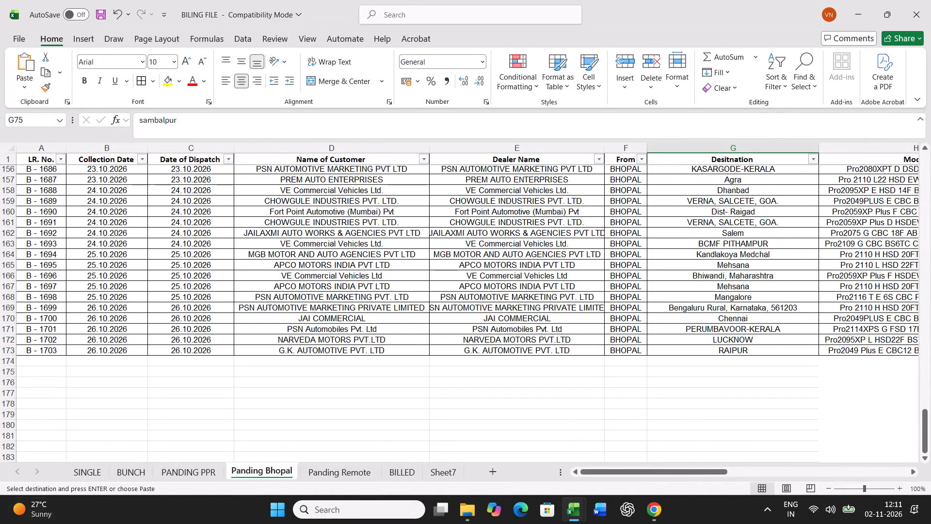
{"action": "scroll", "coordinate": [112, 434], "scroll_direction": "down", "scroll_amount": 3}
{"action": "right_click", "coordinate": [46, 264]}
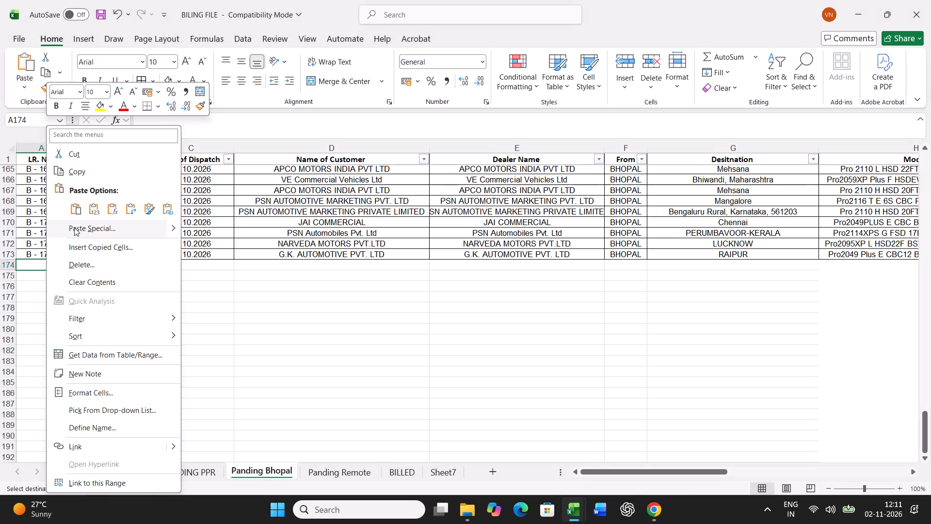
{"action": "left_click", "coordinate": [80, 230]}
{"action": "left_click", "coordinate": [24, 200]}
{"action": "left_click", "coordinate": [209, 352]}
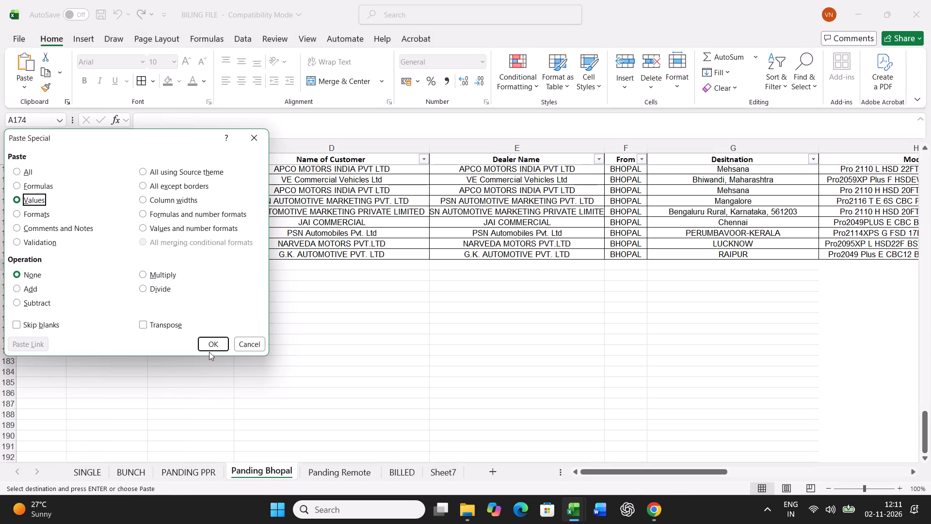
{"action": "left_click", "coordinate": [210, 341]}
Apply all borders and centre alignment to the newly pasted entries in the Panding Bhopal sheet.
{"action": "left_click", "coordinate": [142, 78]}
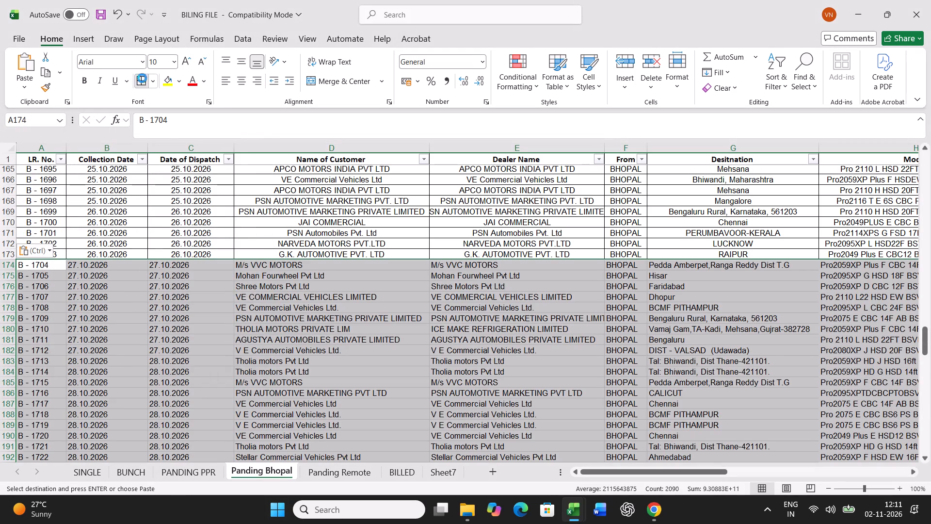
{"action": "left_click", "coordinate": [241, 84]}
Copy the last Panding Bhopal LR number, B - 1813, into Sheet7 as the BHOPAL-2526 entry in cell B13.
{"action": "scroll", "coordinate": [209, 292], "scroll_direction": "down", "scroll_amount": 20}
{"action": "scroll", "coordinate": [209, 292], "scroll_direction": "down", "scroll_amount": 5}
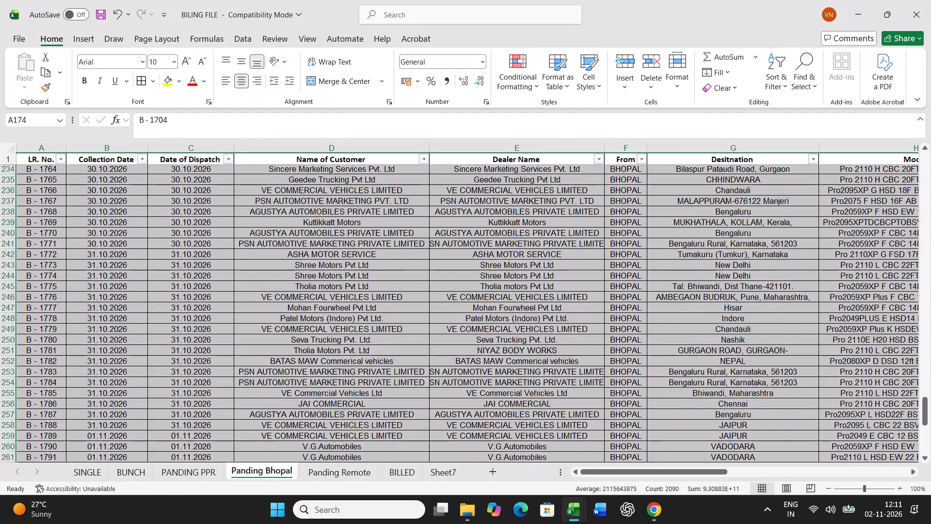
{"action": "scroll", "coordinate": [207, 315], "scroll_direction": "down", "scroll_amount": 11}
{"action": "scroll", "coordinate": [207, 315], "scroll_direction": "up", "scroll_amount": 3}
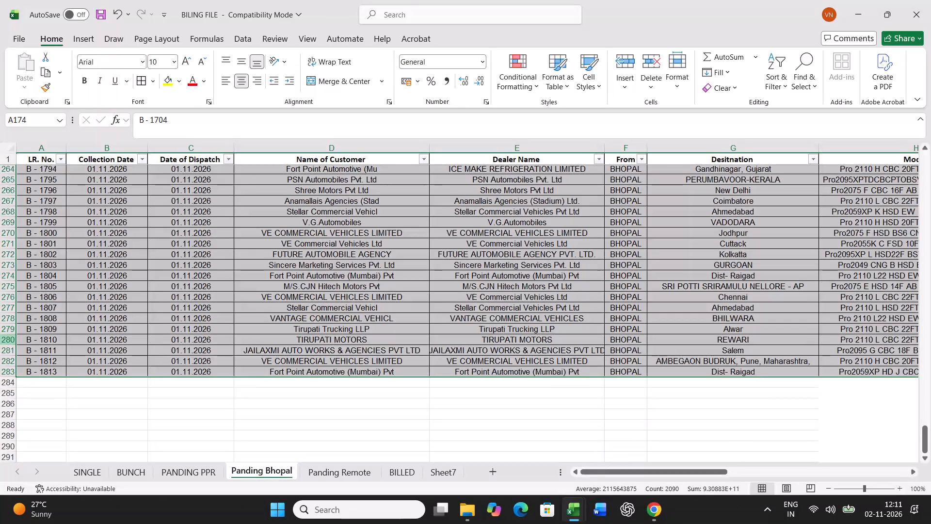
{"action": "left_click", "coordinate": [54, 372]}
{"action": "key", "text": "ctrl+c"}
{"action": "left_click", "coordinate": [449, 469]}
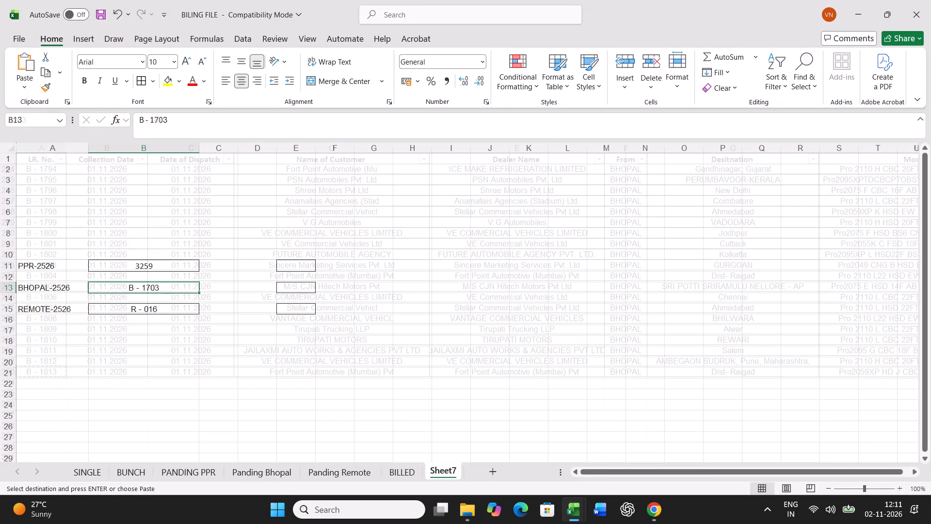
{"action": "key", "text": "ctrl+v"}
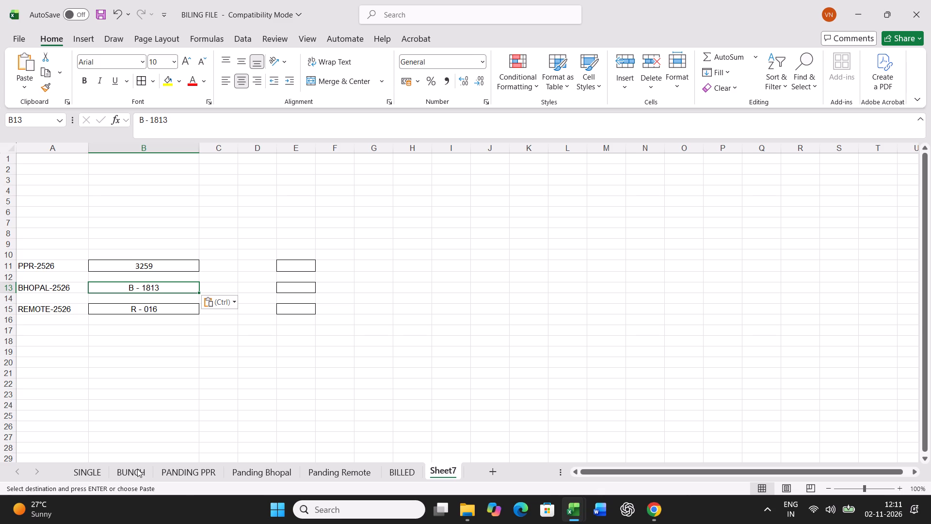
Search the PANDING PPR sheet for other occurrences of the pink-highlighted LR number 3245.
{"action": "left_click", "coordinate": [200, 475]}
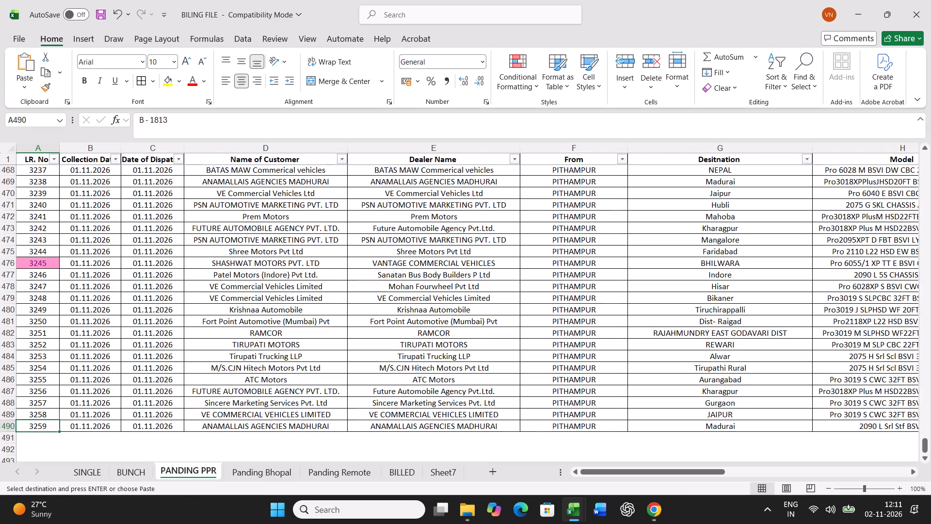
{"action": "left_click", "coordinate": [47, 262]}
{"action": "key", "text": "ctrl+c"}
{"action": "key", "text": "ctrl+f"}
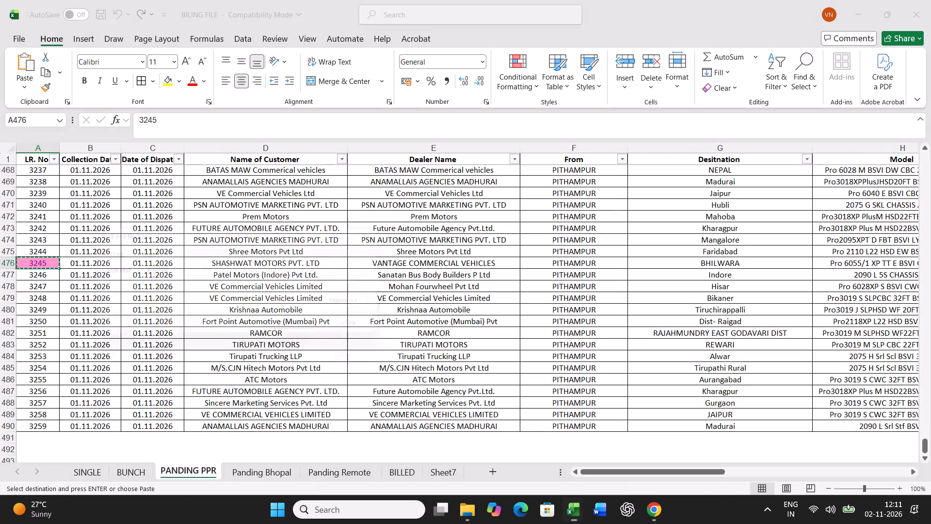
{"action": "key", "text": "ctrl+v"}
{"action": "key", "text": "Return"}
{"action": "key", "text": "Return"}
{"action": "key", "text": "Escape"}
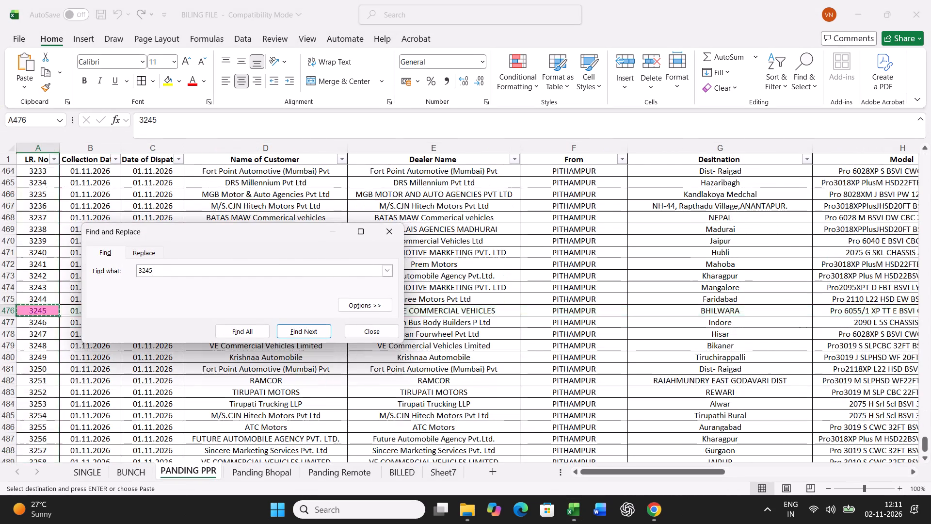
Select the last LR number in the PANDING PPR sheet, cell A490, and save BILING FILE.
{"action": "scroll", "coordinate": [56, 268], "scroll_direction": "down", "scroll_amount": 4}
{"action": "left_click", "coordinate": [41, 337]}
{"action": "key", "text": "ctrl+s"}
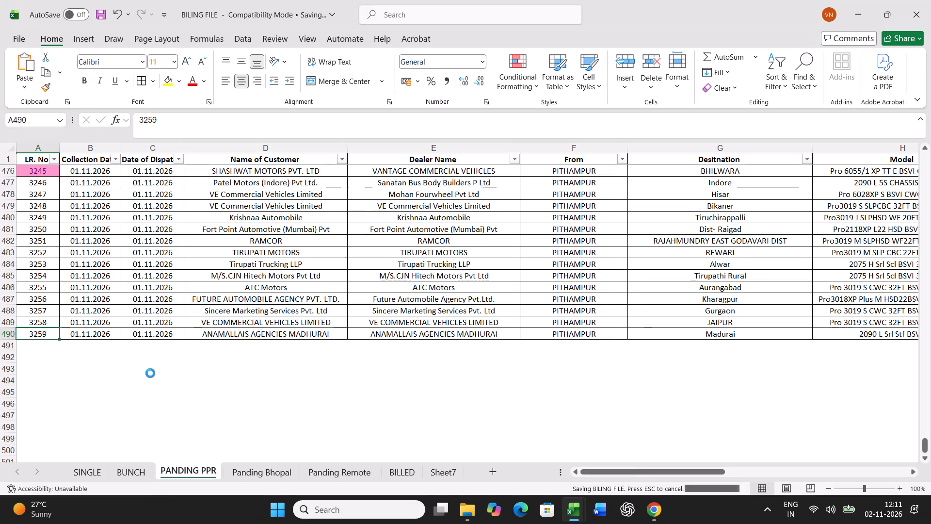
{"action": "key", "text": "ctrl+s"}
{"action": "key", "text": "ctrl+s"}
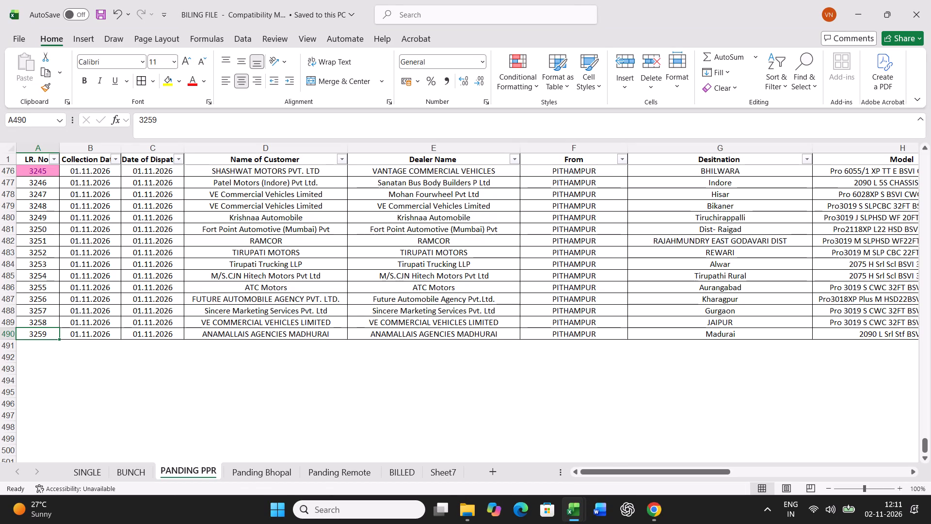
Examine the BILLED sheet's entries down to the last filled row and the first empty row below it.
{"action": "left_click", "coordinate": [407, 473]}
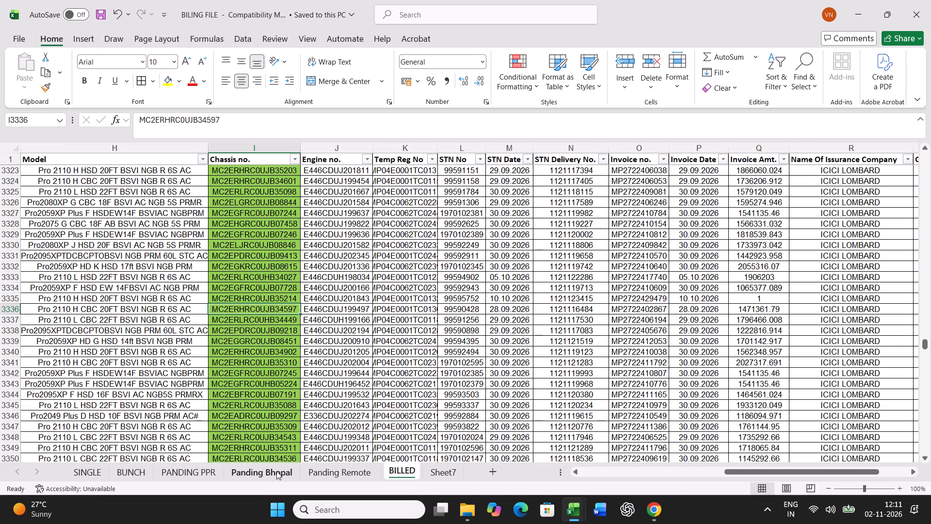
{"action": "left_click", "coordinate": [440, 473]}
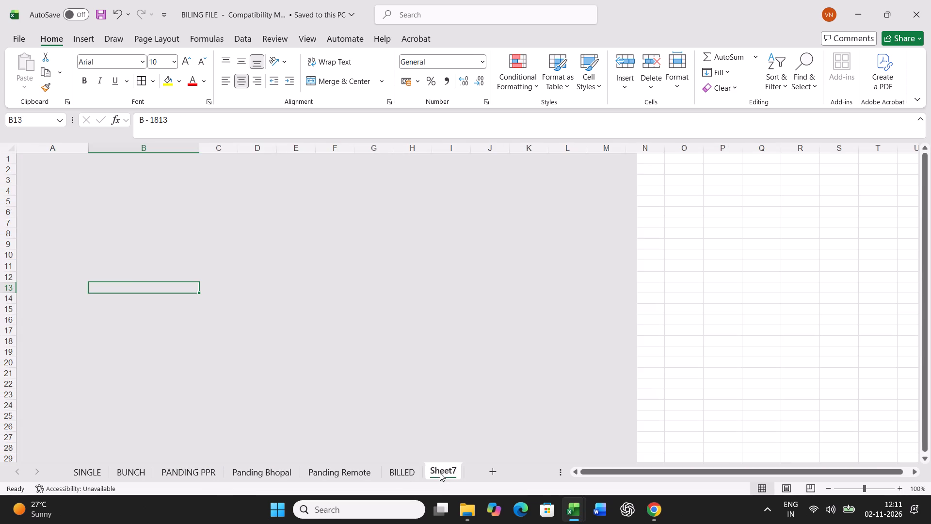
{"action": "left_click", "coordinate": [399, 471]}
{"action": "scroll", "coordinate": [605, 393], "scroll_direction": "down", "scroll_amount": 4}
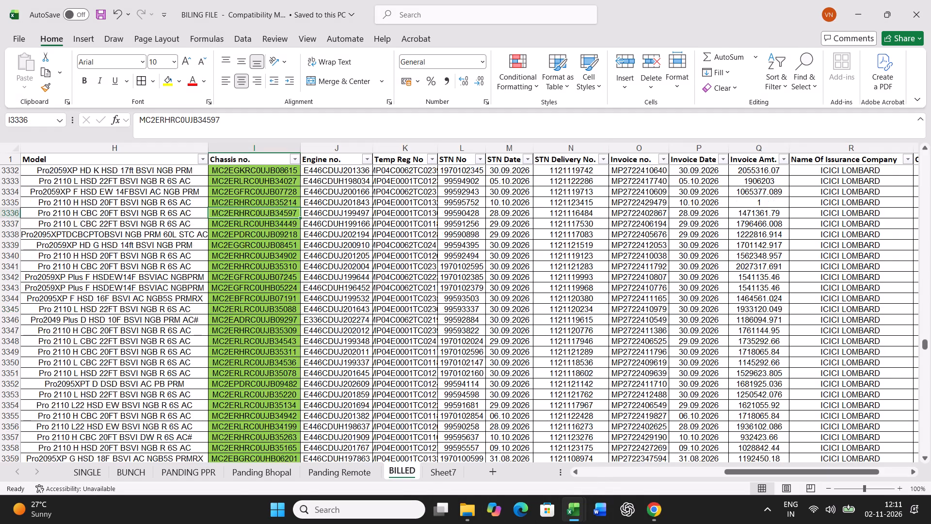
{"action": "scroll", "coordinate": [605, 393], "scroll_direction": "down", "scroll_amount": 11}
{"action": "left_click_drag", "start_coordinate": [926, 344], "coordinate": [927, 364]}
{"action": "scroll", "coordinate": [819, 342], "scroll_direction": "up", "scroll_amount": 20}
{"action": "scroll", "coordinate": [819, 342], "scroll_direction": "up", "scroll_amount": 7}
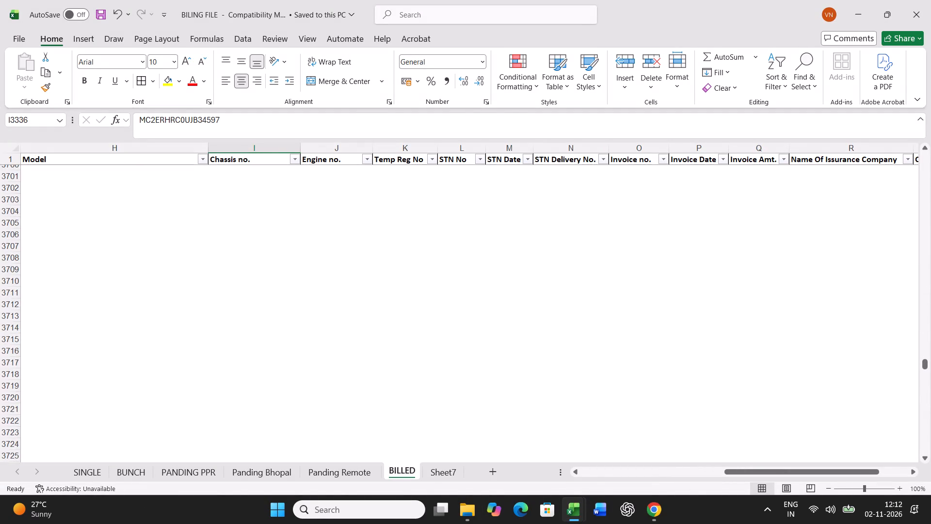
{"action": "scroll", "coordinate": [782, 349], "scroll_direction": "up", "scroll_amount": 20}
{"action": "scroll", "coordinate": [782, 349], "scroll_direction": "up", "scroll_amount": 20}
{"action": "scroll", "coordinate": [782, 349], "scroll_direction": "up", "scroll_amount": 10}
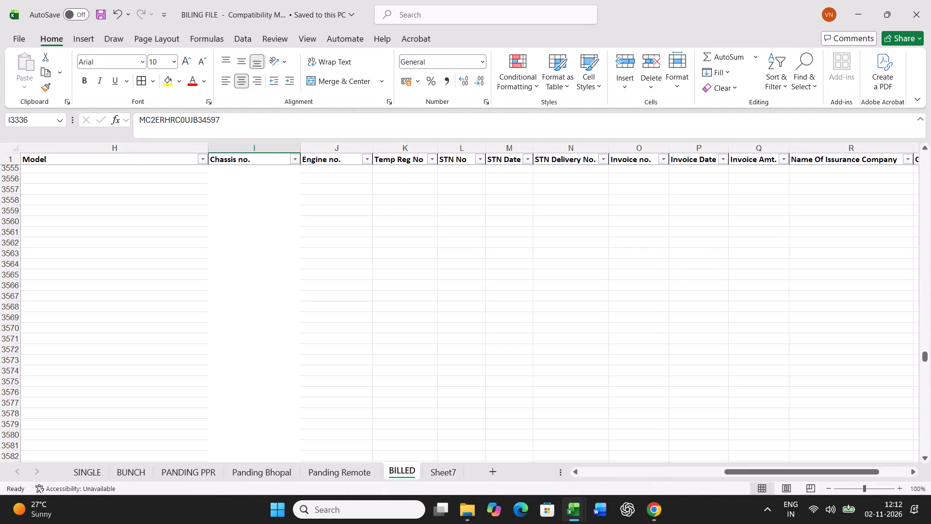
{"action": "scroll", "coordinate": [782, 349], "scroll_direction": "up", "scroll_amount": 20}
{"action": "scroll", "coordinate": [782, 349], "scroll_direction": "up", "scroll_amount": 19}
{"action": "scroll", "coordinate": [782, 349], "scroll_direction": "down", "scroll_amount": 5}
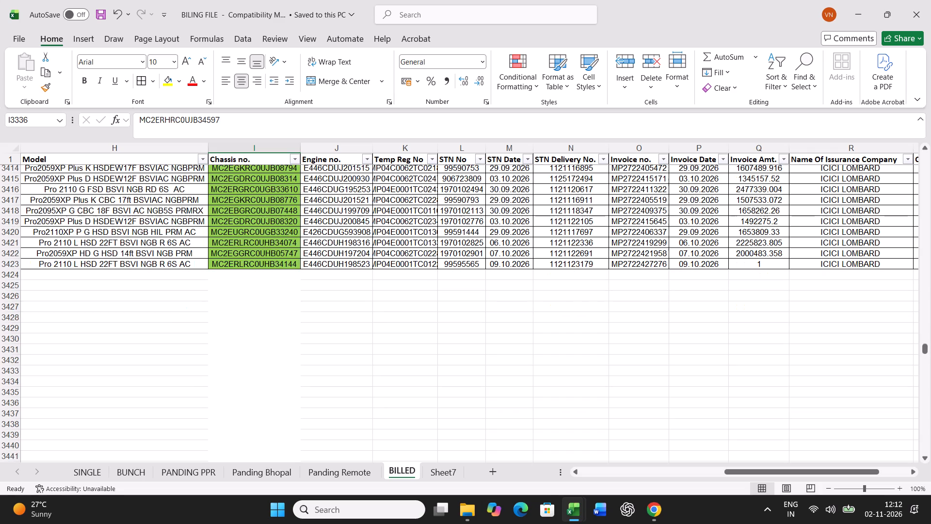
{"action": "left_click", "coordinate": [570, 278]}
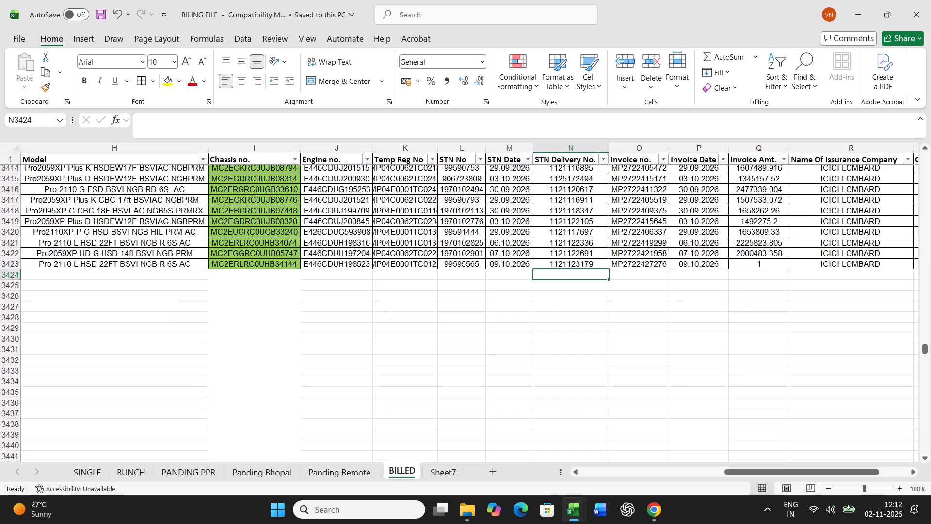
Save BILING FILE again and return to the PANDING PPR sheet.
{"action": "key", "text": "ctrl+s"}
{"action": "left_click", "coordinate": [180, 478]}
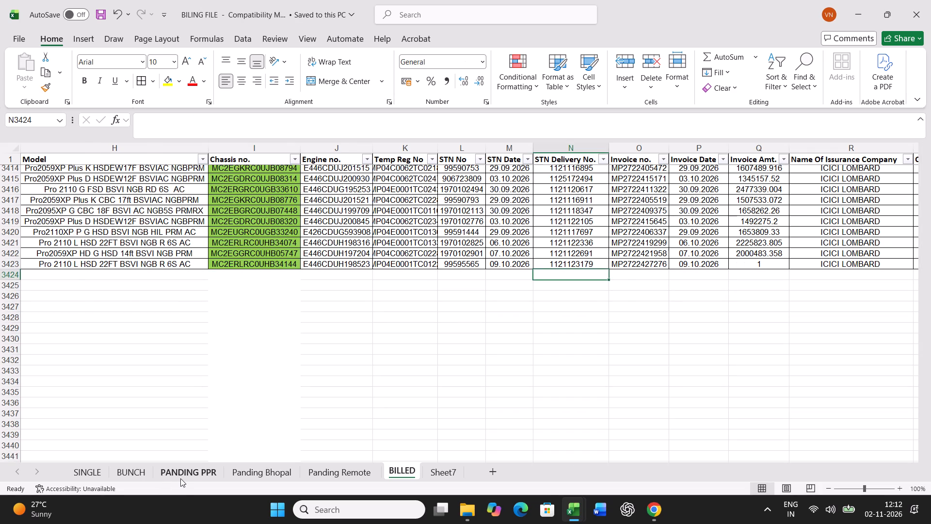
{"action": "key", "text": "ctrl+s"}
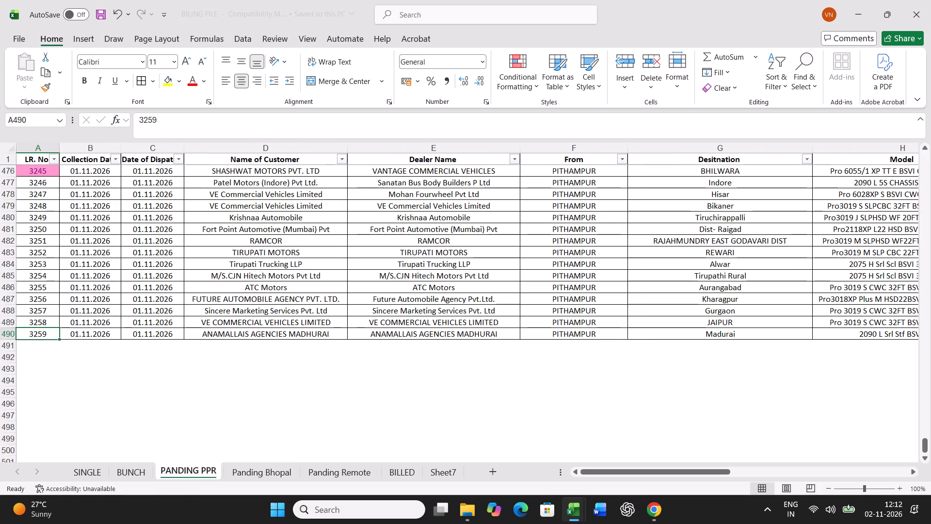
Close BILING FILE and return to the PITHAMPUR sheet of LR (13).
{"action": "left_click", "coordinate": [922, 10]}
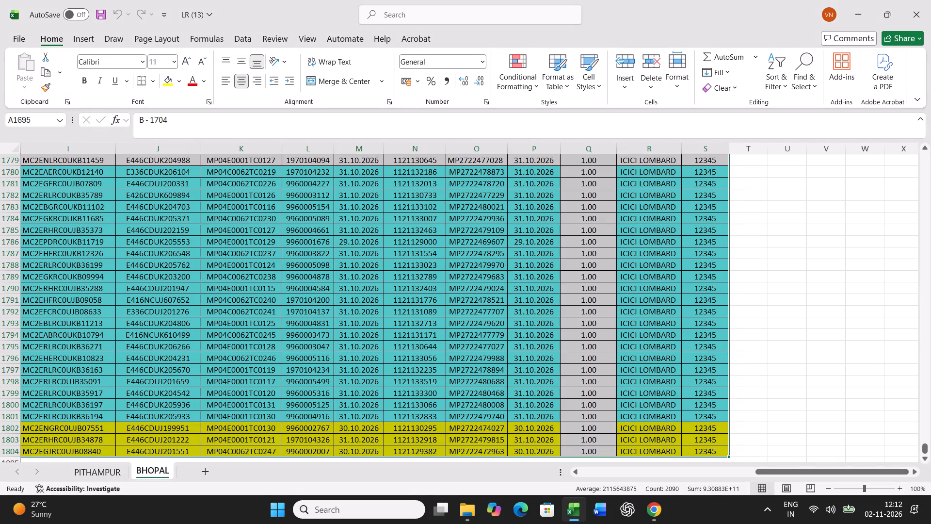
{"action": "left_click", "coordinate": [305, 334]}
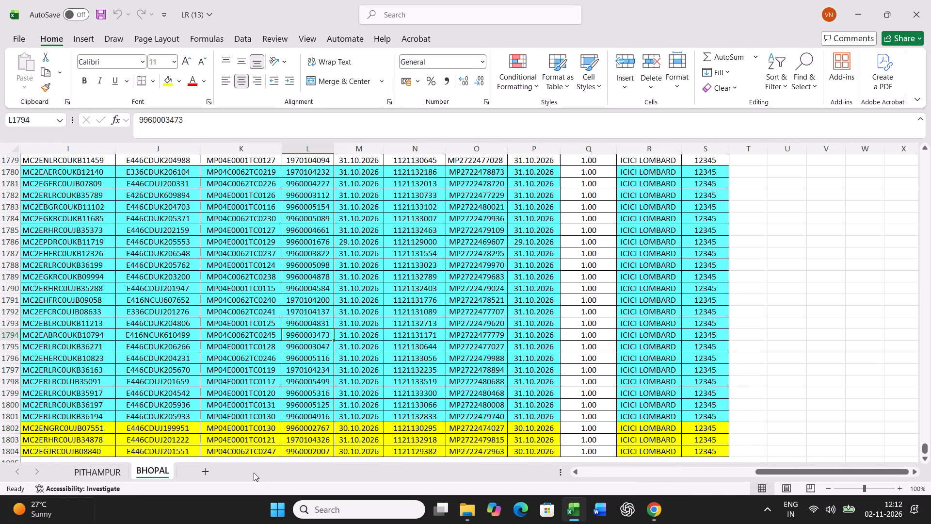
{"action": "left_click", "coordinate": [109, 475]}
{"action": "left_click", "coordinate": [535, 316]}
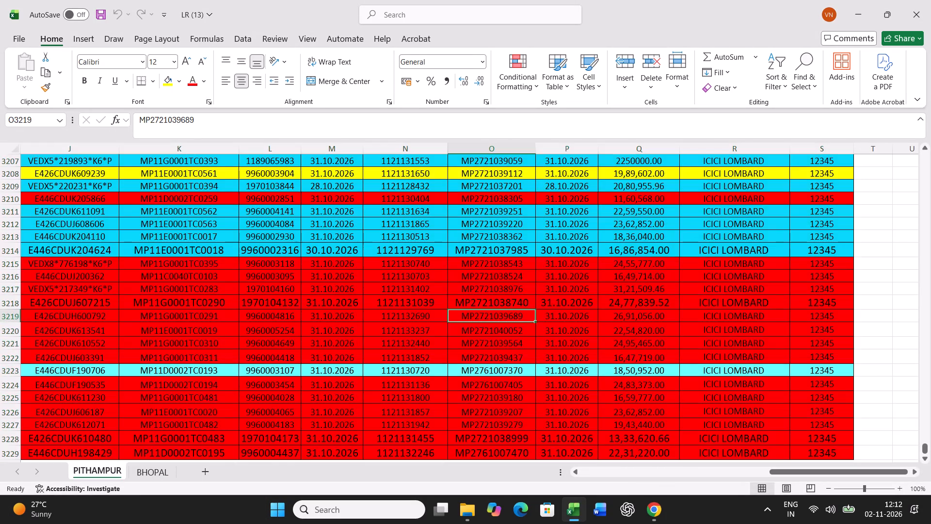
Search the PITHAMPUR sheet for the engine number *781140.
{"action": "key", "text": "ctrl+f"}
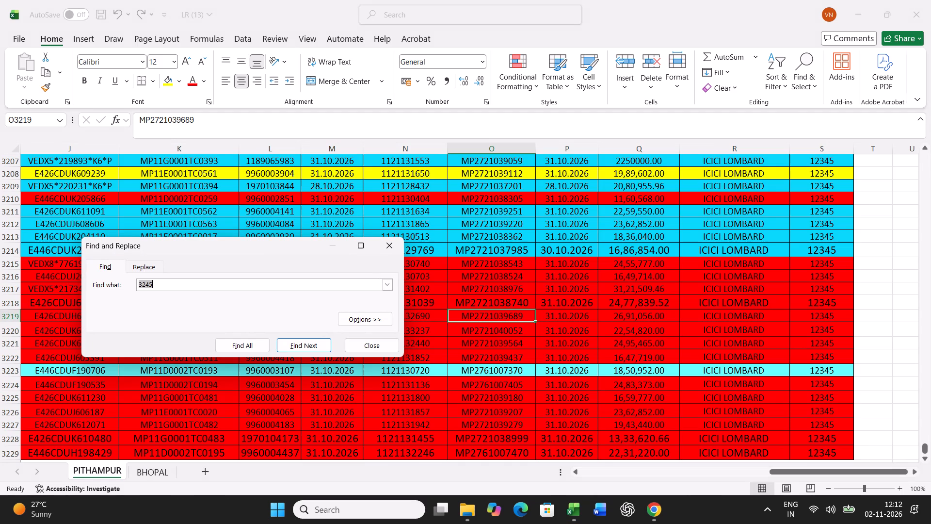
{"action": "key", "text": "shift+ampersand"}
{"action": "key", "text": "BackSpace"}
{"action": "key", "text": "shift+asterisk"}
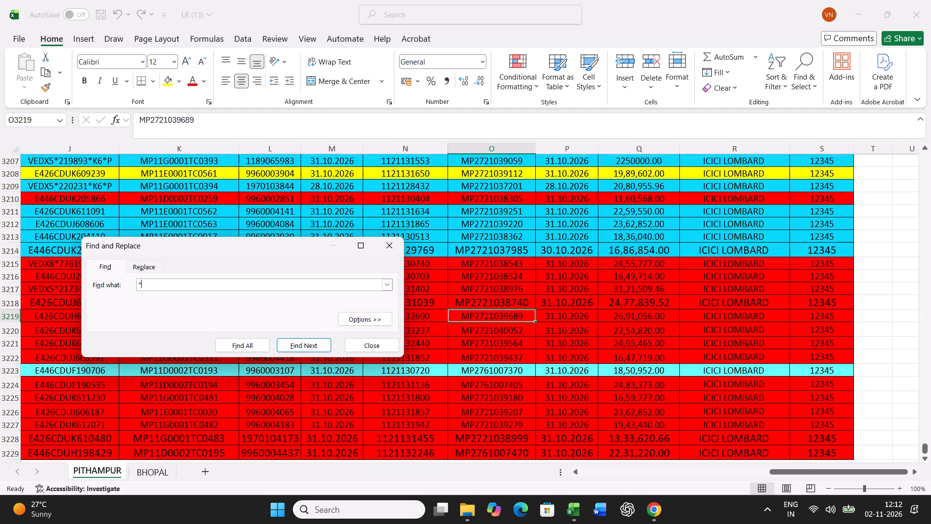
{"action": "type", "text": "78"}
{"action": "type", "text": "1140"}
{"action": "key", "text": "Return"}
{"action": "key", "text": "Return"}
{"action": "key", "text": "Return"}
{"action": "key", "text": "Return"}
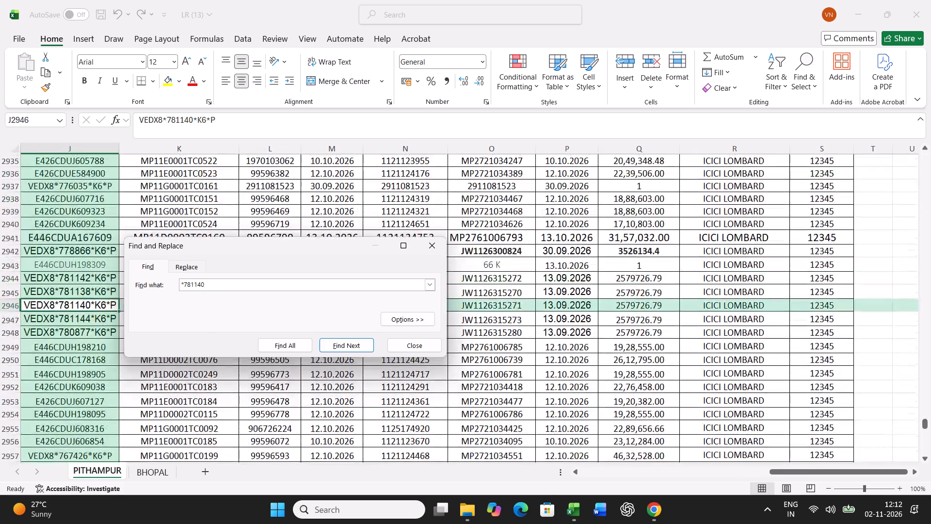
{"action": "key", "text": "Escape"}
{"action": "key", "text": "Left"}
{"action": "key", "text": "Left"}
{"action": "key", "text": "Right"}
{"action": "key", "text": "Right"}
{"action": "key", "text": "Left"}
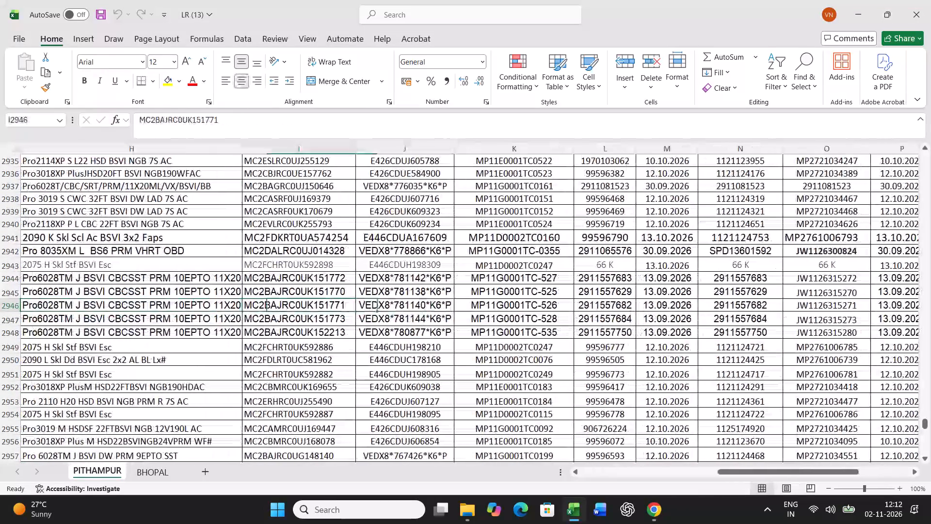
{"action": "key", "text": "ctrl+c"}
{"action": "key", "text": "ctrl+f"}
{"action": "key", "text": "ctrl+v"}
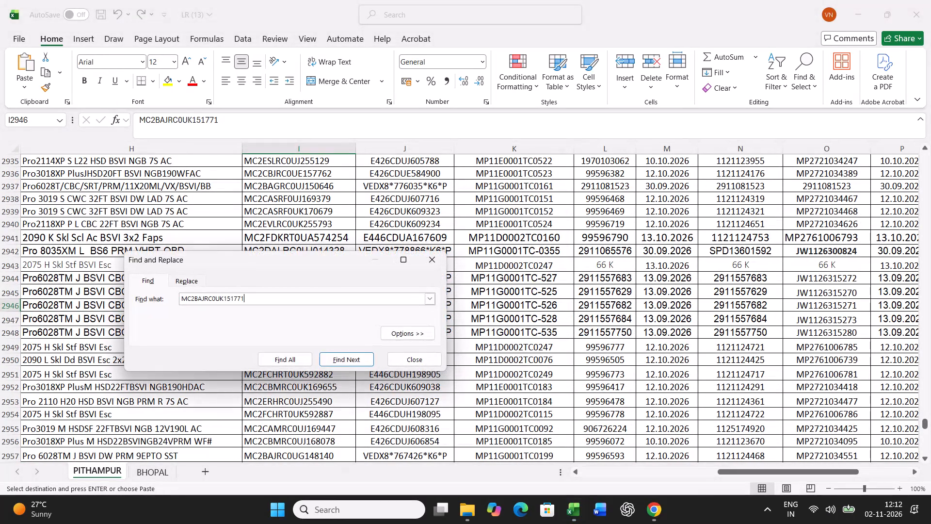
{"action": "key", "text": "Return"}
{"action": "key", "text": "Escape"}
Copy the full entry of LR 3095, row 3066, from the LR number through column S.
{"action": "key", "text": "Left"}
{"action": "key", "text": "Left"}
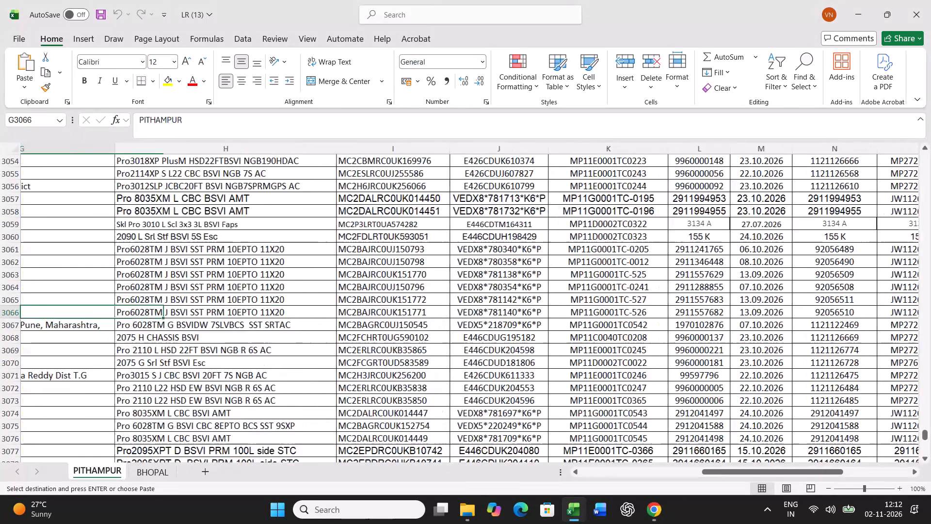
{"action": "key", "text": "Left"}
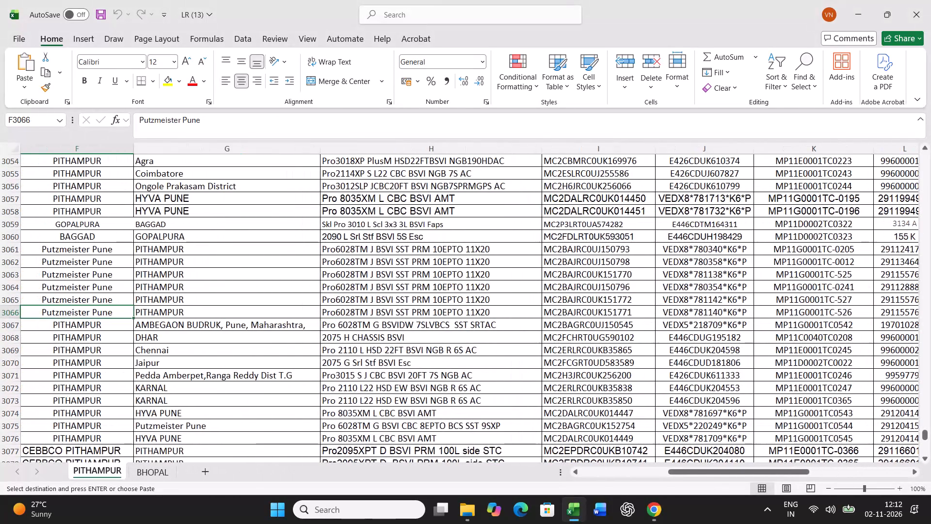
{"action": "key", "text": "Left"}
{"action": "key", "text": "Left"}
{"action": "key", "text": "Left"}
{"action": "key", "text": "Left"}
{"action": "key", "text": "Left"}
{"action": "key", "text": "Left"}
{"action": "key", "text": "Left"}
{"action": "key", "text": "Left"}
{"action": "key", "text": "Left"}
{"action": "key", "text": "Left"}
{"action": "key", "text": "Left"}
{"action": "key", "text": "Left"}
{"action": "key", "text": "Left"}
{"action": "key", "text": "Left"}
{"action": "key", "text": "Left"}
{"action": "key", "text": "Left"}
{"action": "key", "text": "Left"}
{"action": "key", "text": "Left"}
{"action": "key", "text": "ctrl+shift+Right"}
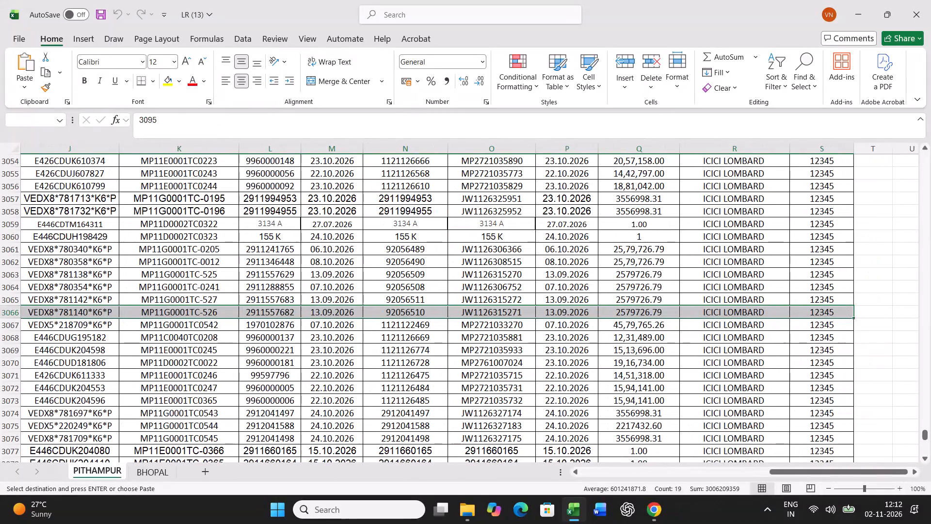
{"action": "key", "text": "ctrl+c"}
Open the desktop workbook LR COPY - PITAHMPUR APRIL 1 TO and paste the copied entry over row 3 of its DATA sheet.
{"action": "left_click", "coordinate": [857, 9]}
{"action": "left_click", "coordinate": [857, 9]}
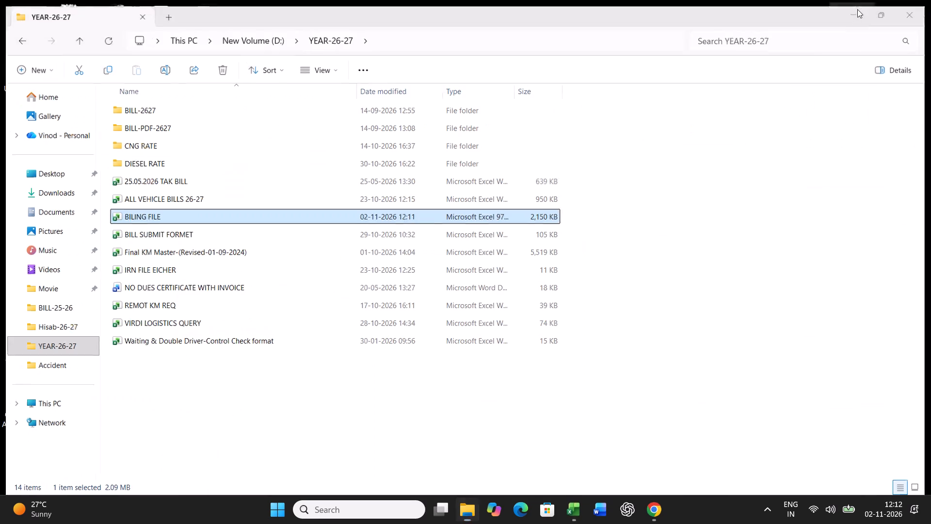
{"action": "left_click", "coordinate": [843, 103]}
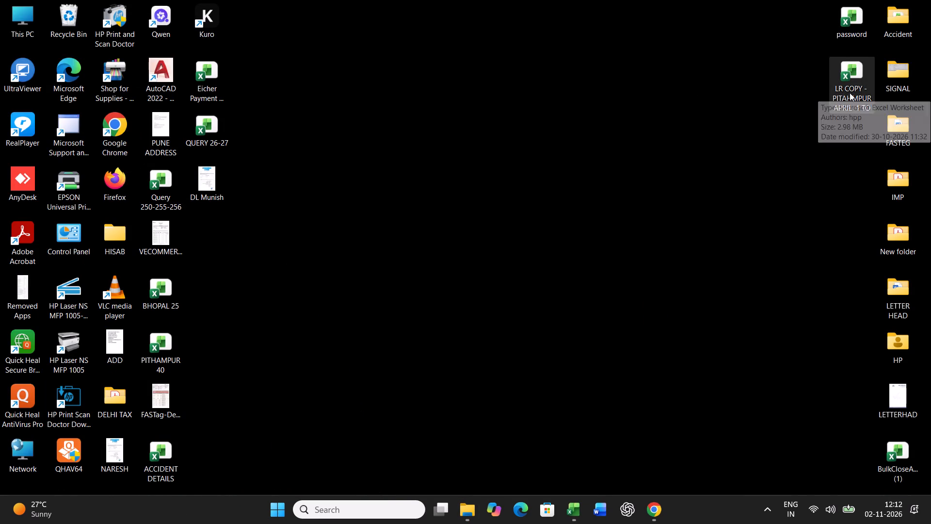
{"action": "double_click", "coordinate": [854, 79]}
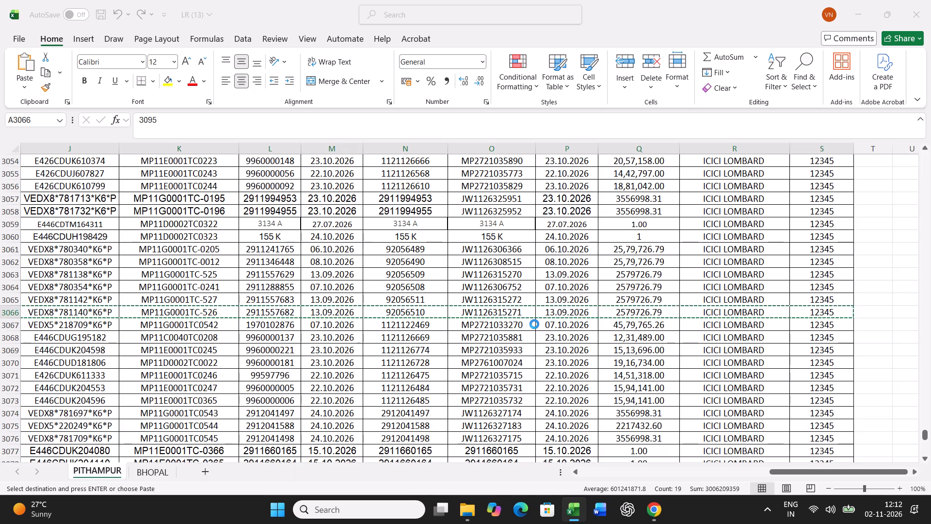
{"action": "scroll", "coordinate": [63, 296], "scroll_direction": "up", "scroll_amount": 3}
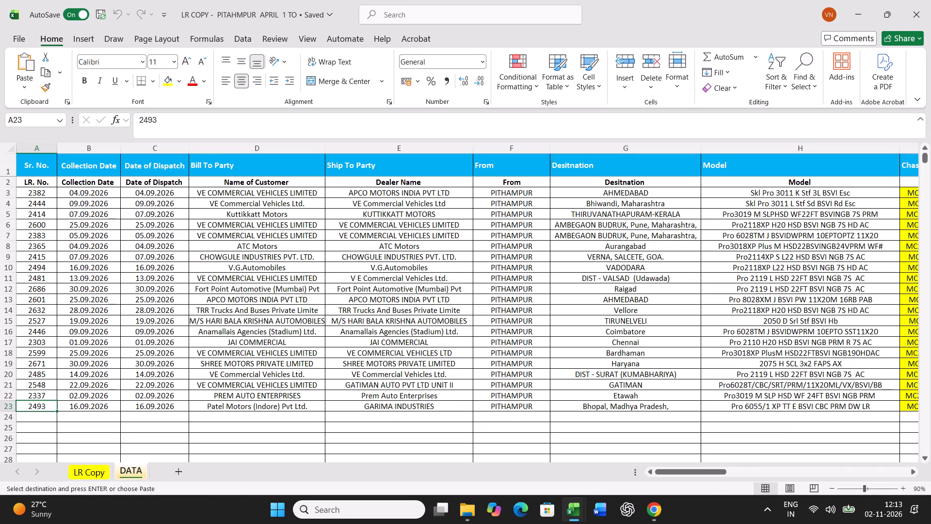
{"action": "left_click", "coordinate": [33, 191]}
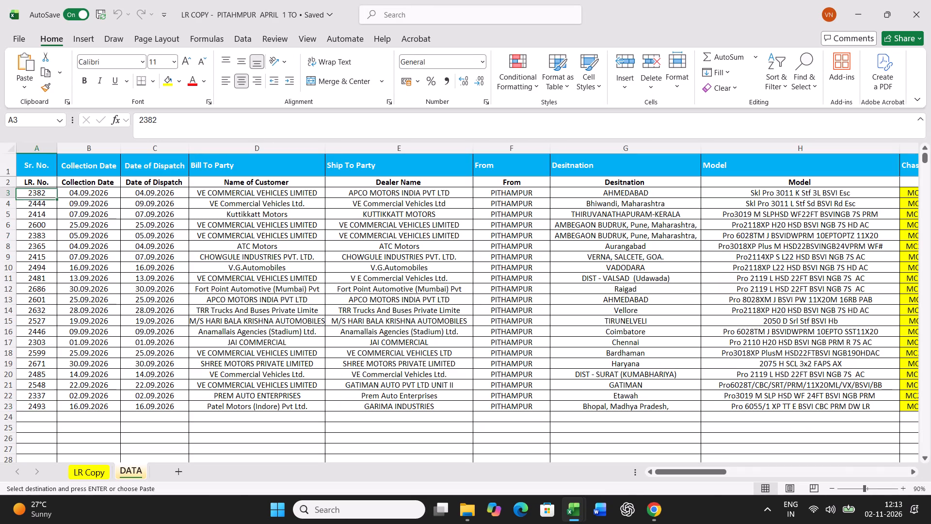
{"action": "key", "text": "ctrl+v"}
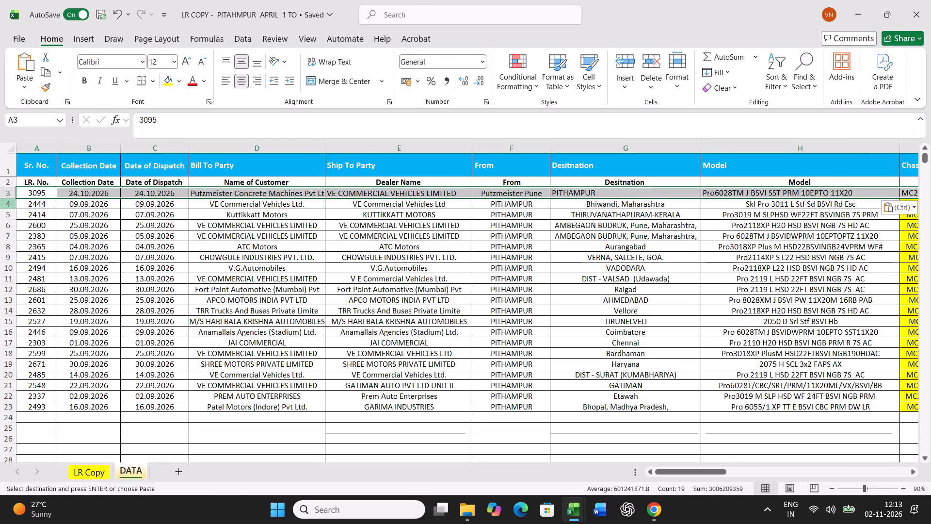
Clear the old entries in rows 4 to 23 of the DATA sheet.
{"action": "left_click_drag", "start_coordinate": [4, 203], "coordinate": [0, 408]}
{"action": "key", "text": "Delete"}
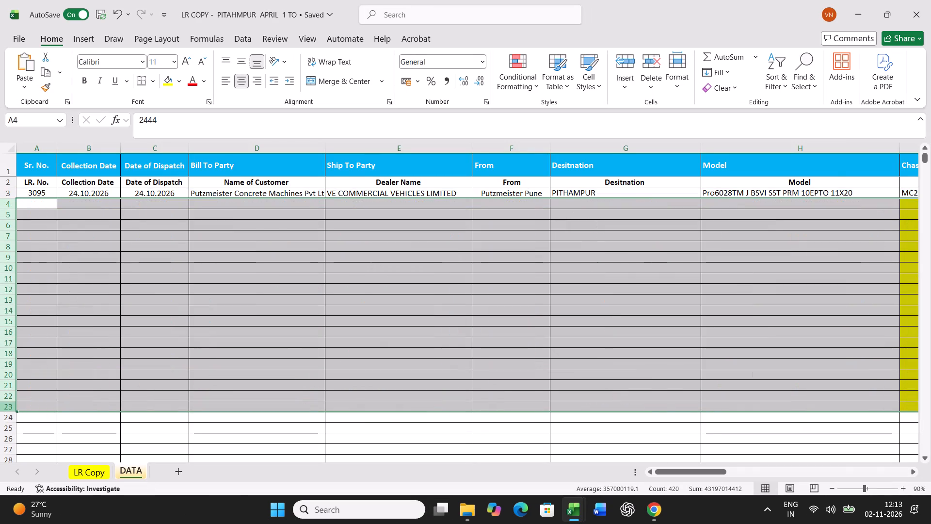
{"action": "left_click", "coordinate": [49, 195]}
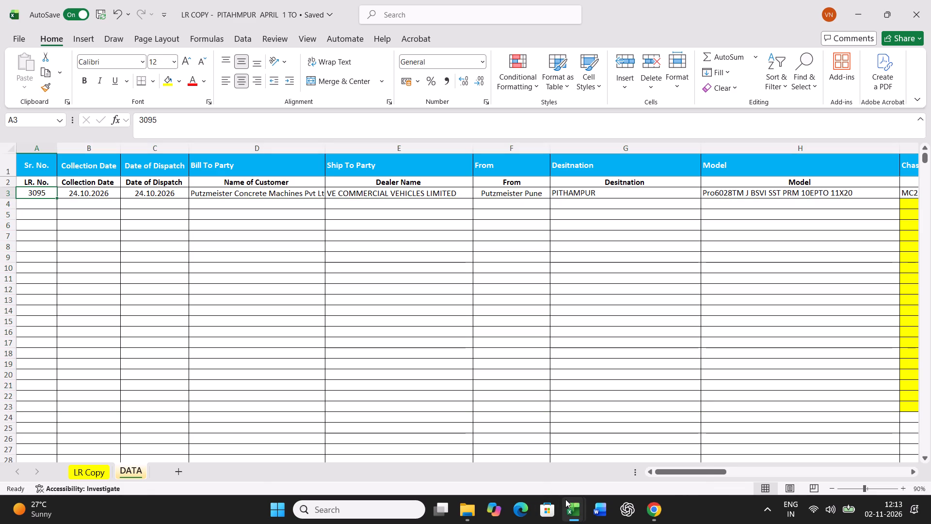
{"action": "left_click", "coordinate": [545, 434]}
{"action": "left_click", "coordinate": [429, 344]}
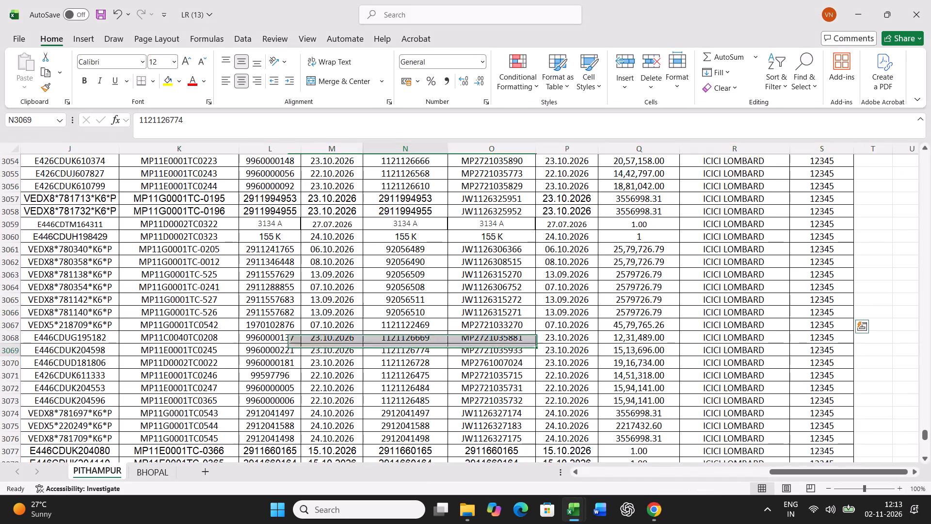
{"action": "left_click", "coordinate": [577, 471]}
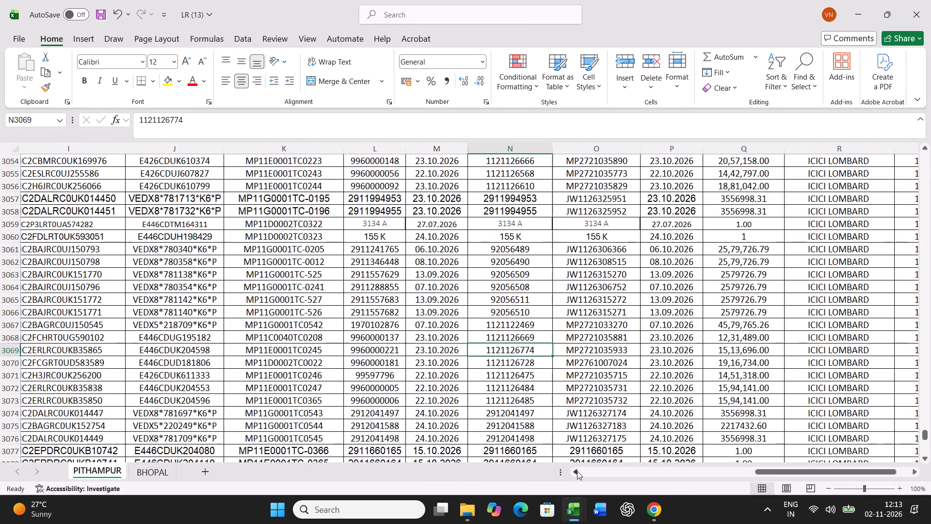
{"action": "left_click", "coordinate": [577, 471]}
{"action": "left_click", "coordinate": [462, 344]}
{"action": "key", "text": "ctrl+f"}
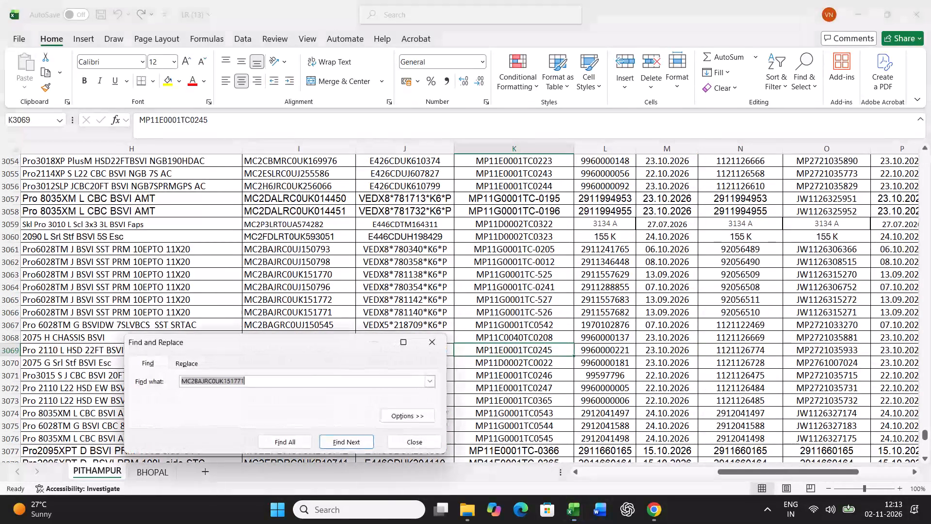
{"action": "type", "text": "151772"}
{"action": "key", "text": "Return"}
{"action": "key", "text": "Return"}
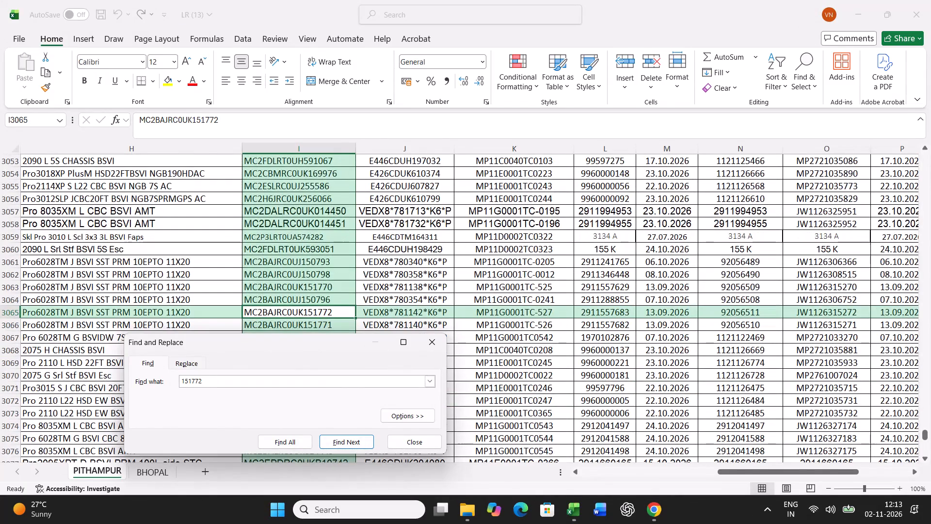
{"action": "left_click", "coordinate": [577, 470]}
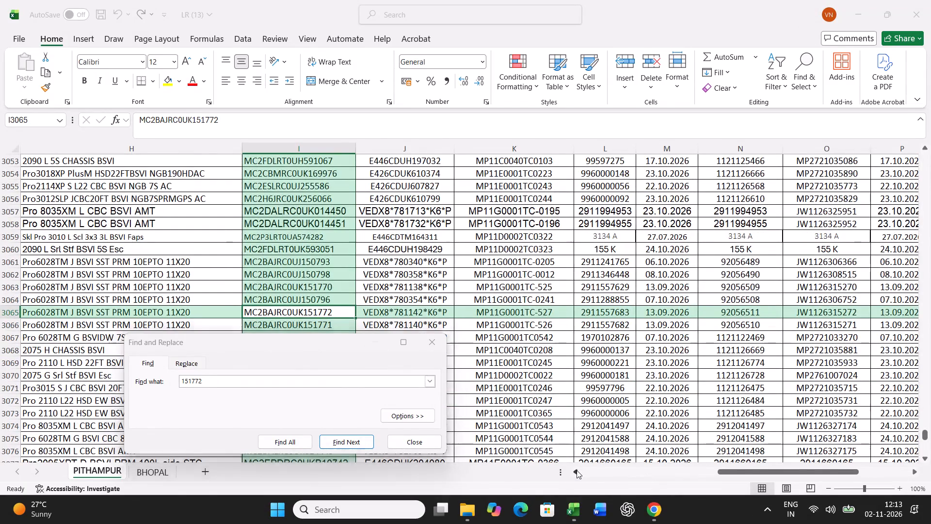
{"action": "left_click", "coordinate": [577, 470]}
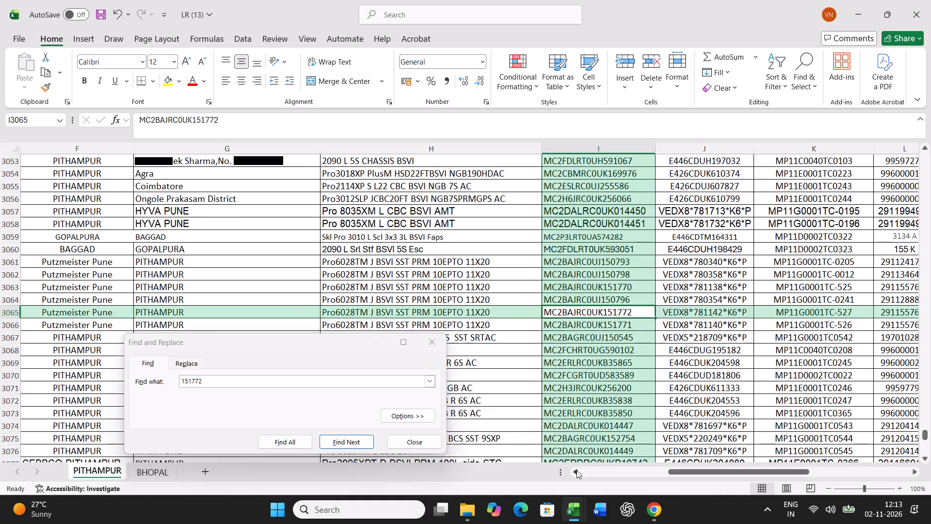
{"action": "key", "text": "Escape"}
{"action": "key", "text": "Escape"}
{"action": "left_click", "coordinate": [433, 345]}
{"action": "key", "text": "Left"}
{"action": "key", "text": "Left"}
{"action": "key", "text": "Left"}
{"action": "key", "text": "Left"}
{"action": "key", "text": "Left"}
{"action": "key", "text": "Left"}
{"action": "key", "text": "Left"}
{"action": "key", "text": "Left"}
{"action": "key", "text": "Left"}
{"action": "key", "text": "Left"}
{"action": "key", "text": "Left"}
{"action": "key", "text": "Left"}
{"action": "key", "text": "Left"}
{"action": "key", "text": "Left"}
{"action": "key", "text": "Left"}
{"action": "key", "text": "Left"}
{"action": "key", "text": "Left"}
{"action": "key", "text": "Left"}
{"action": "key", "text": "Left"}
{"action": "key", "text": "Left"}
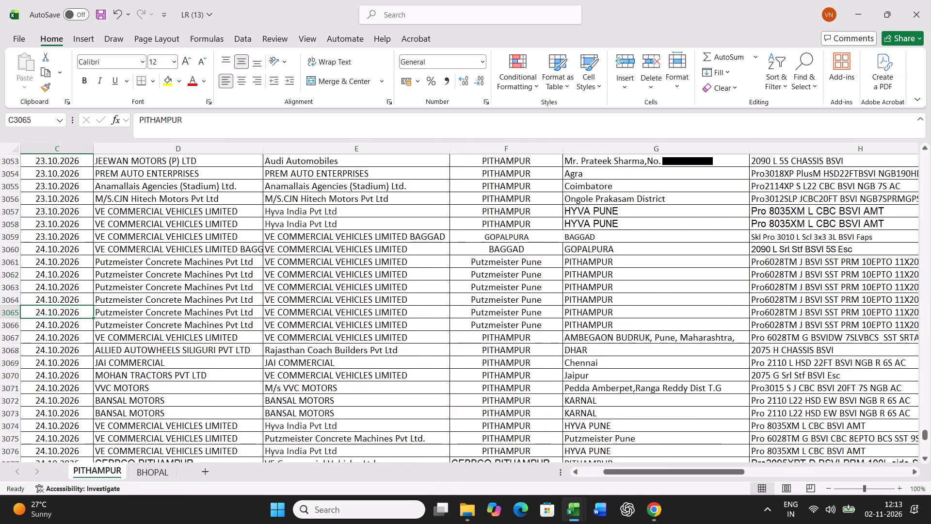
{"action": "key", "text": "ctrl+shift+Right"}
{"action": "key", "text": "ctrl+c"}
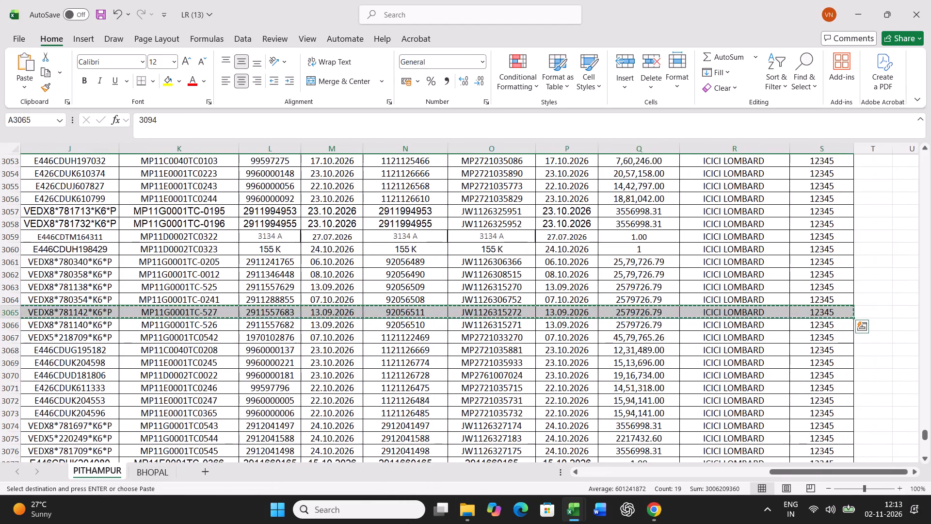
{"action": "left_click", "coordinate": [568, 504]}
{"action": "left_click", "coordinate": [601, 477]}
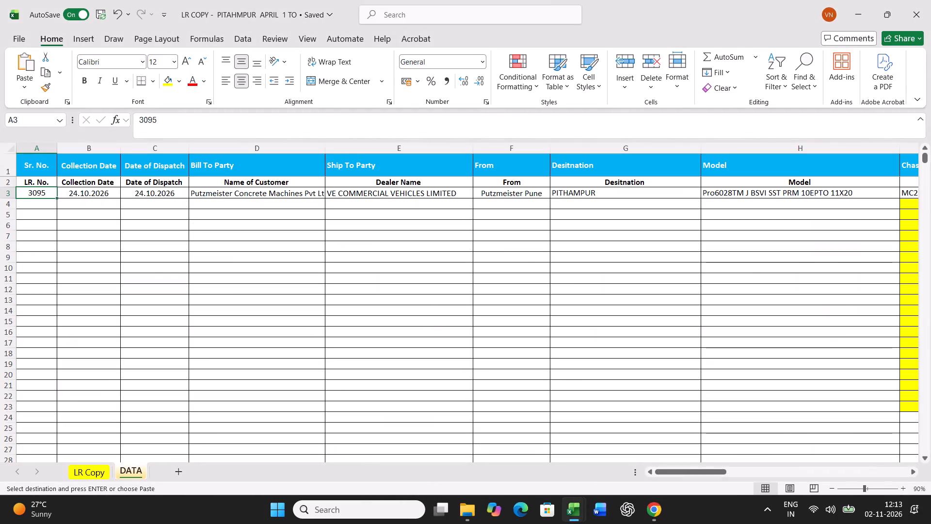
{"action": "left_click", "coordinate": [40, 202]}
{"action": "key", "text": "ctrl+v"}
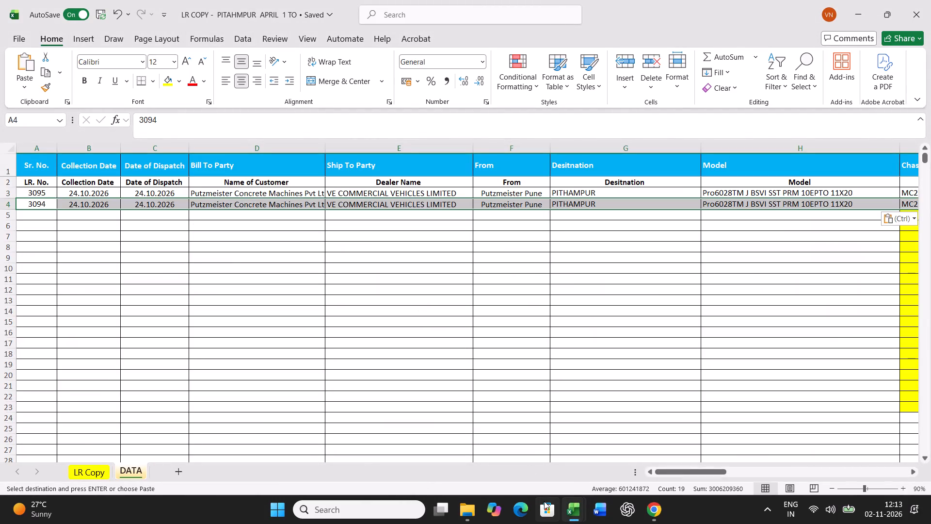
{"action": "left_click", "coordinate": [569, 511]}
{"action": "left_click", "coordinate": [489, 447]}
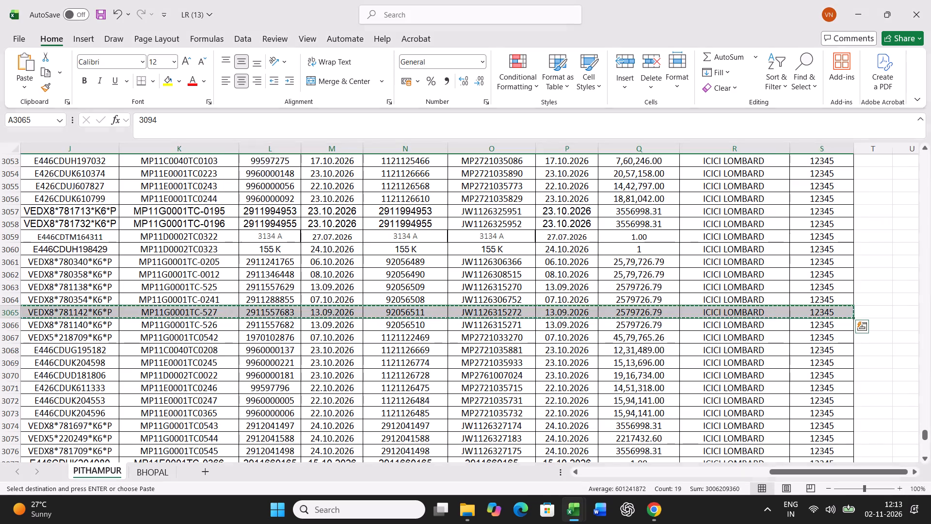
{"action": "left_click", "coordinate": [392, 314]}
{"action": "key", "text": "ctrl+f"}
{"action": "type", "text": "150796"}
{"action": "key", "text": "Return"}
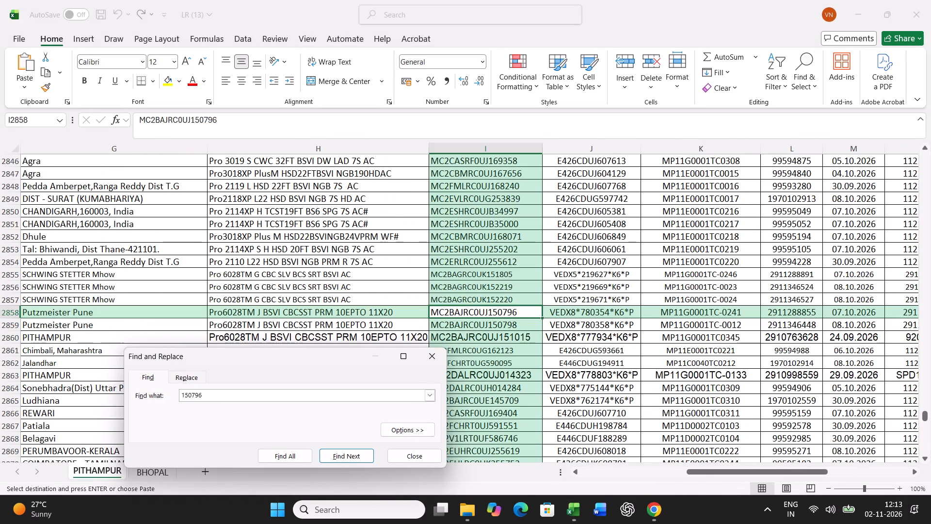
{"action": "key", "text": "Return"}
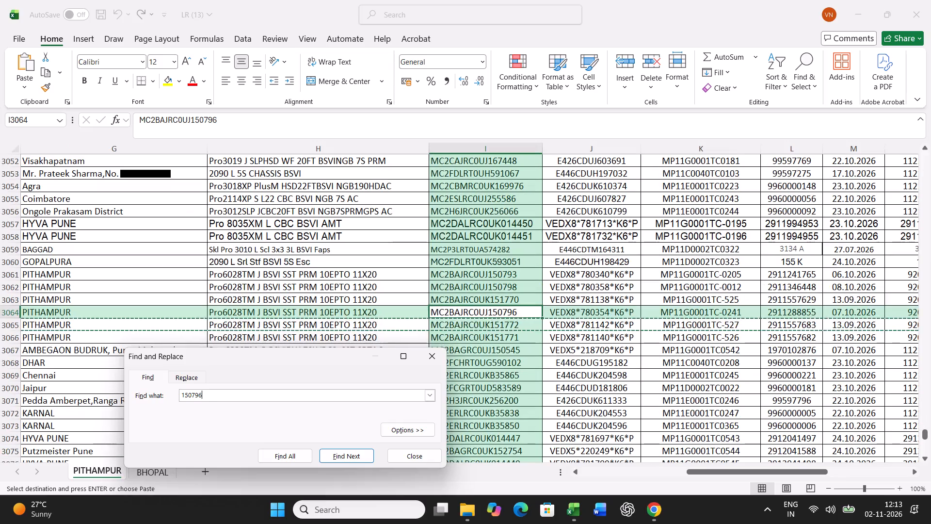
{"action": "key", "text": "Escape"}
Copy the full entry of LR 3093, row 3064, into row 5 of the LR COPY workbook's DATA sheet.
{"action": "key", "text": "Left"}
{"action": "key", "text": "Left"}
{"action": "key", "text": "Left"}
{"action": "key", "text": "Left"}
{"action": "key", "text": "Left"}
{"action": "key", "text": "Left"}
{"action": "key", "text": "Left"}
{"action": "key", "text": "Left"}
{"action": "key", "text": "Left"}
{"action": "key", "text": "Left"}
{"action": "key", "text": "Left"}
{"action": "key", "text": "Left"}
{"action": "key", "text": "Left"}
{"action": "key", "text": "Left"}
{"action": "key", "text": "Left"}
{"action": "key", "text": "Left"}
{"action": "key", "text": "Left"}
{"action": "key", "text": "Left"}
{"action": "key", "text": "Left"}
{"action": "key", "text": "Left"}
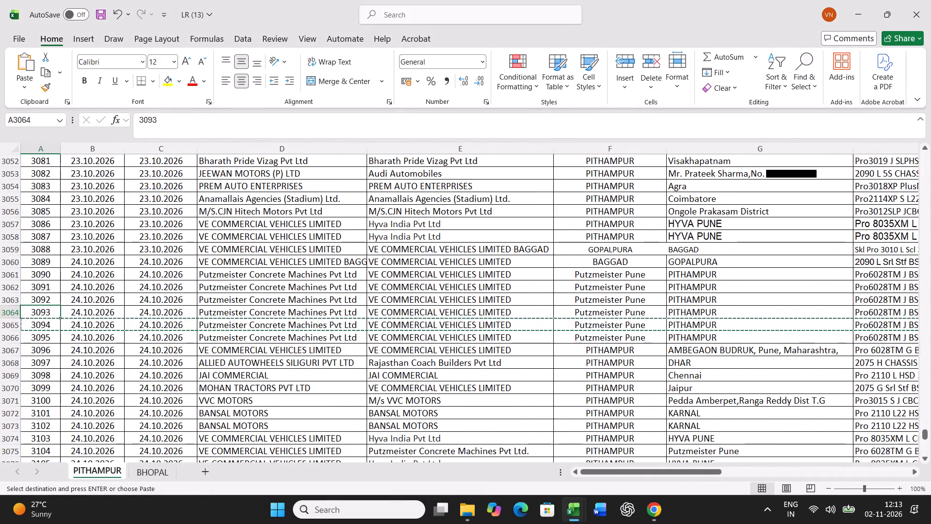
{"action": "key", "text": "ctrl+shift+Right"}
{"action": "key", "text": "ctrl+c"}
{"action": "left_click", "coordinate": [570, 515]}
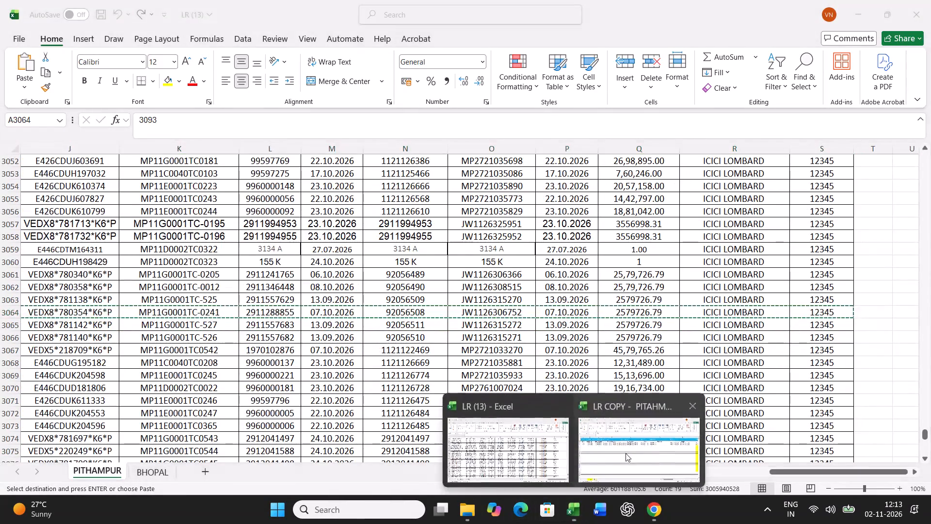
{"action": "left_click", "coordinate": [626, 453]}
{"action": "left_click", "coordinate": [37, 217]}
{"action": "key", "text": "ctrl+v"}
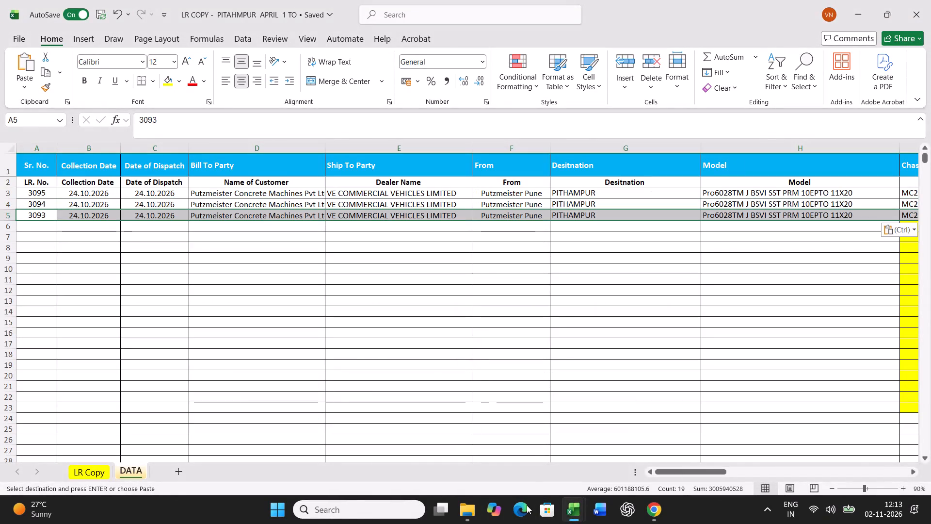
{"action": "left_click", "coordinate": [566, 508]}
{"action": "left_click", "coordinate": [433, 379]}
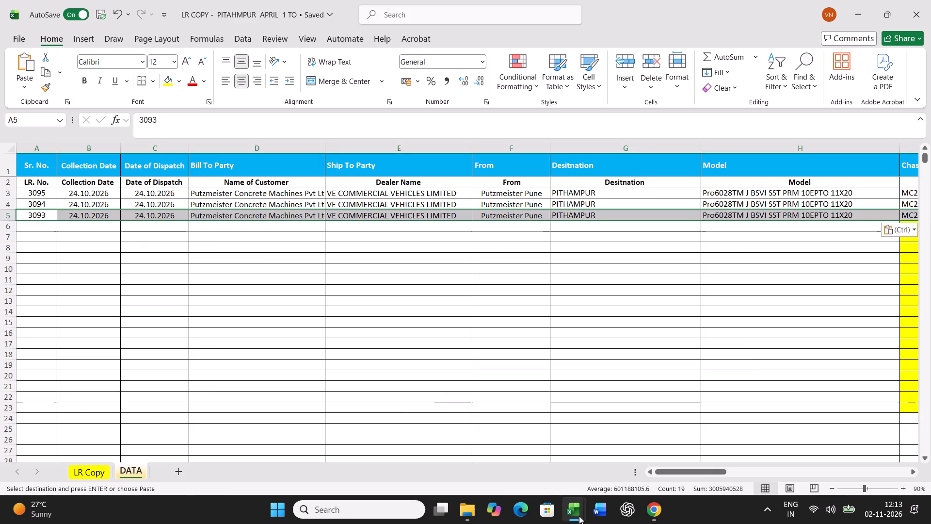
{"action": "left_click", "coordinate": [579, 516]}
{"action": "left_click", "coordinate": [475, 446]}
{"action": "left_click", "coordinate": [412, 349]}
{"action": "key", "text": "ctrl+f"}
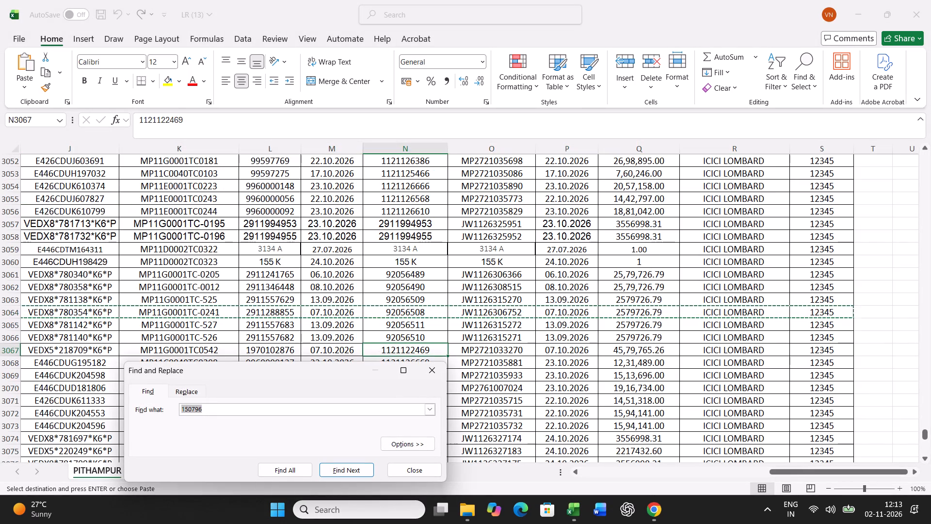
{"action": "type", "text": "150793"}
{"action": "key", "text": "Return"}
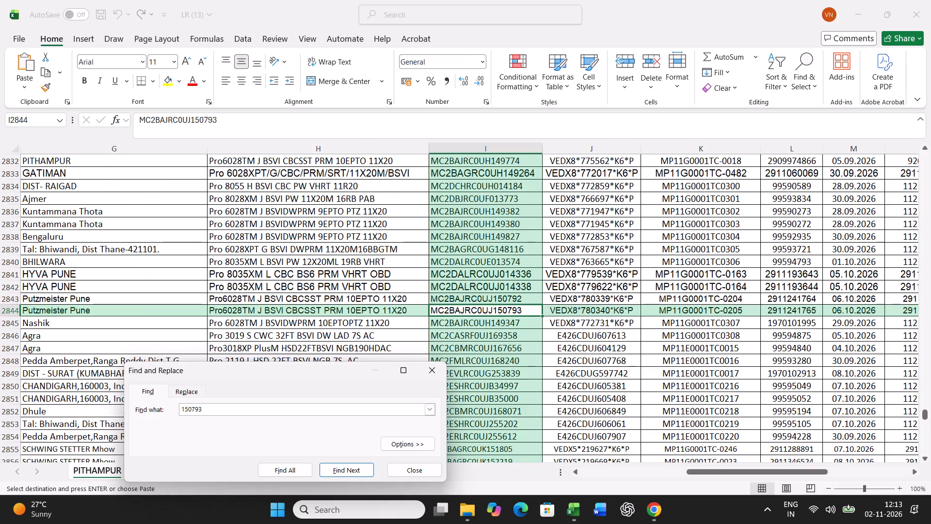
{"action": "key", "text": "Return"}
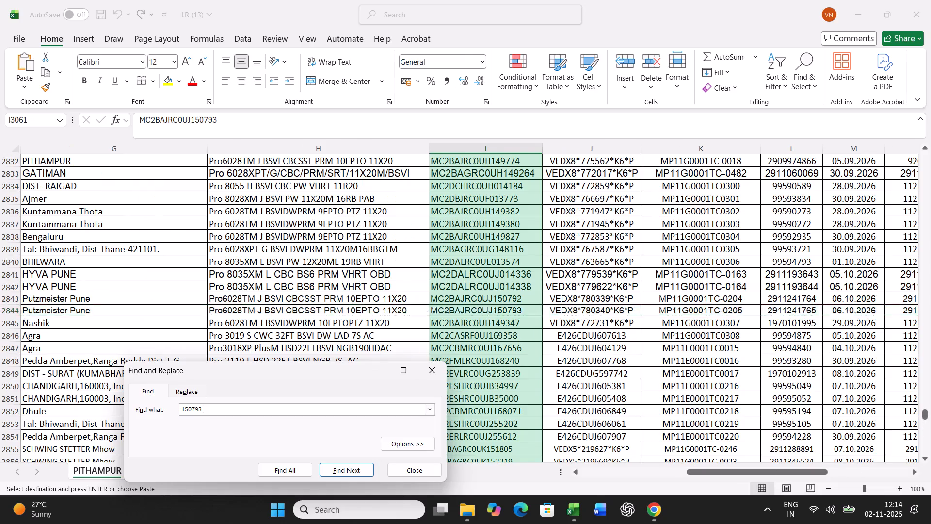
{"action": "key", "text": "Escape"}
Copy the full entry of LR 3090, row 3061, into row 6 of the LR COPY workbook's DATA sheet.
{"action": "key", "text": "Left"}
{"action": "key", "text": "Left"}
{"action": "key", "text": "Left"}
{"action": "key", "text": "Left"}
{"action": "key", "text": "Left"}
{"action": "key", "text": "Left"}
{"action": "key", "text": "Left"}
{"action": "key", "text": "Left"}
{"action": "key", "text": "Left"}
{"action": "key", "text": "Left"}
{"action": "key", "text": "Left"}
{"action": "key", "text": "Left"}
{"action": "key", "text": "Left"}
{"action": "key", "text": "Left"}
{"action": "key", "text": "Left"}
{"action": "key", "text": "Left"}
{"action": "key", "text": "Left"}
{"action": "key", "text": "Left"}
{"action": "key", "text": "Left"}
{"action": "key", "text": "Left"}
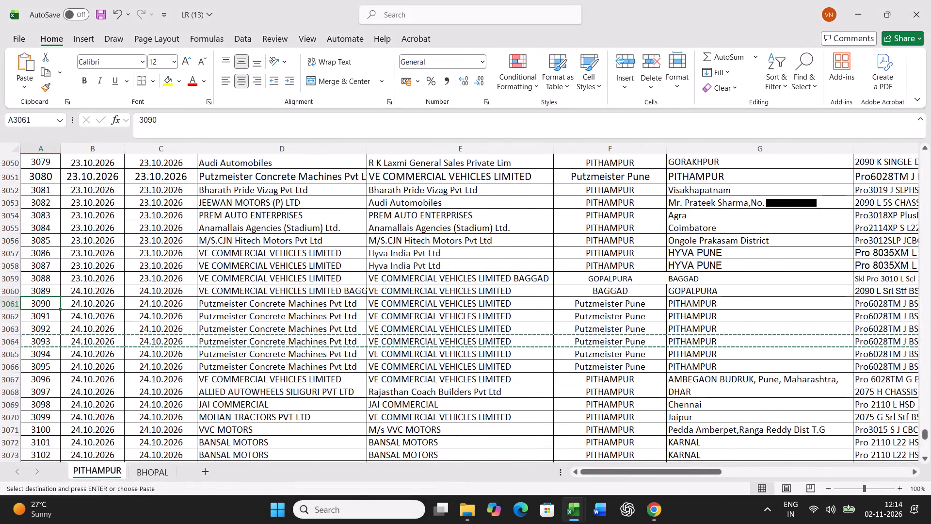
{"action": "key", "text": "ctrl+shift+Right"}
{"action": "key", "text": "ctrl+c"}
{"action": "left_click", "coordinate": [579, 505]}
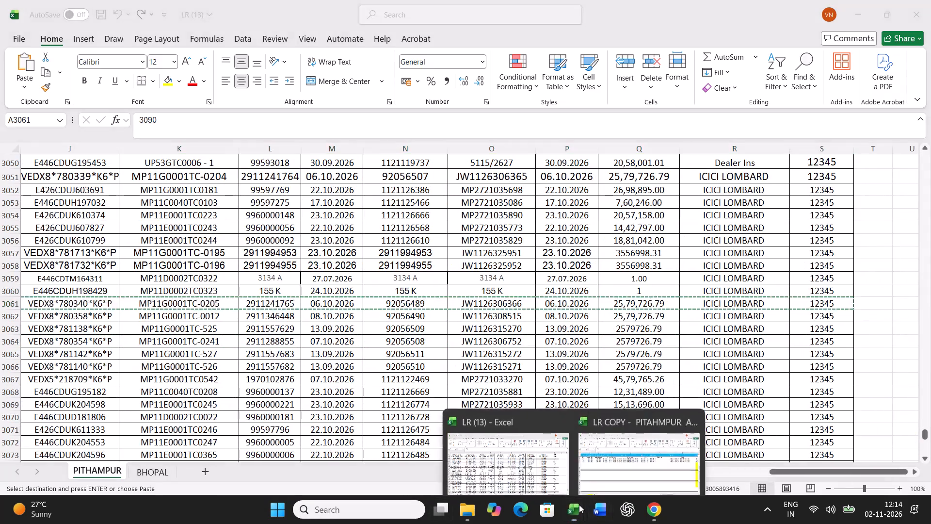
{"action": "left_click", "coordinate": [610, 454]}
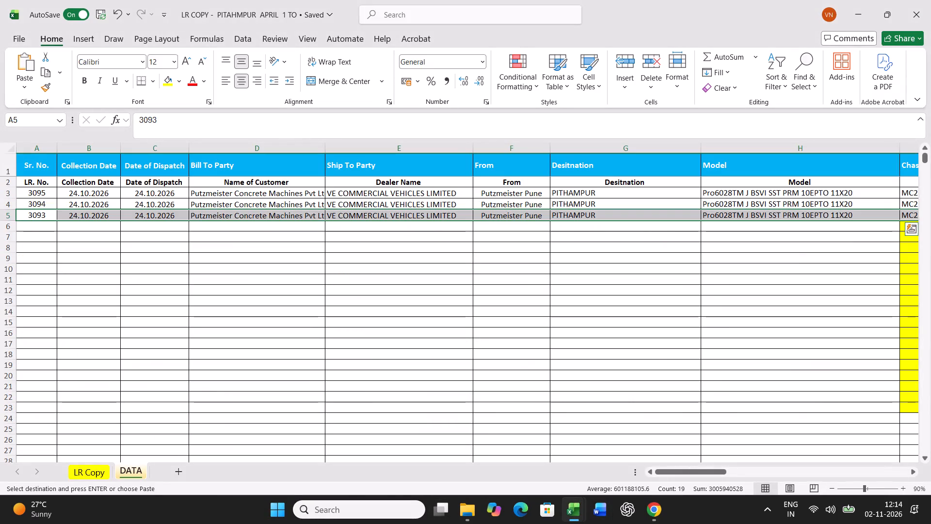
{"action": "left_click", "coordinate": [36, 228]}
{"action": "key", "text": "ctrl+v"}
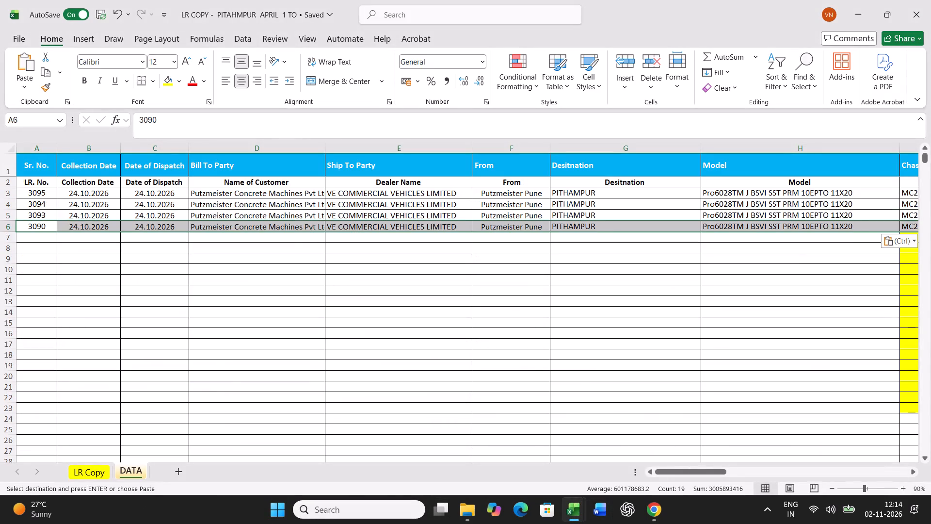
{"action": "left_click", "coordinate": [571, 507]}
{"action": "left_click", "coordinate": [522, 450]}
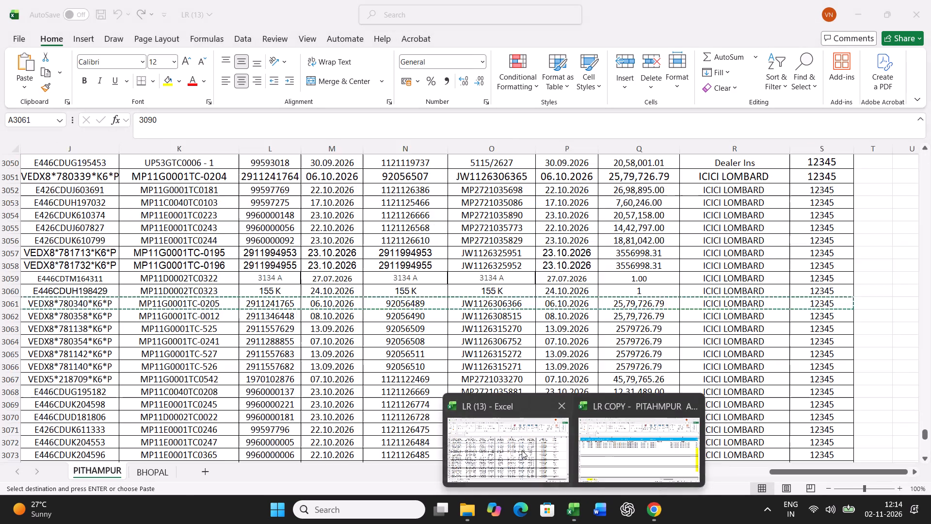
{"action": "left_click", "coordinate": [491, 366]}
{"action": "key", "text": "ctrl+f"}
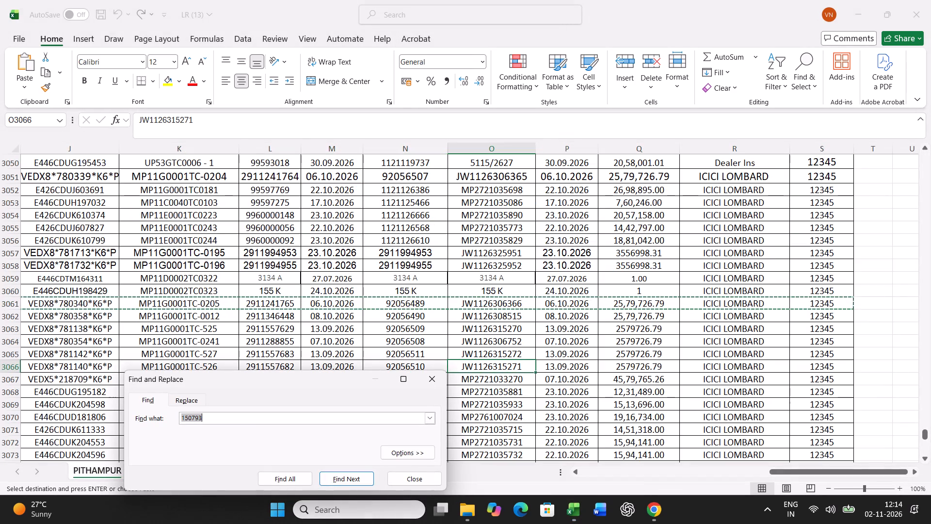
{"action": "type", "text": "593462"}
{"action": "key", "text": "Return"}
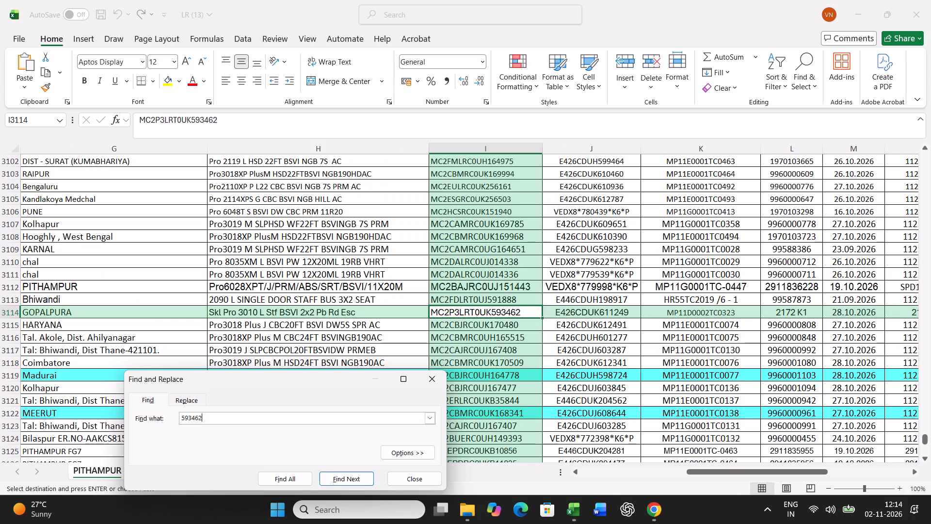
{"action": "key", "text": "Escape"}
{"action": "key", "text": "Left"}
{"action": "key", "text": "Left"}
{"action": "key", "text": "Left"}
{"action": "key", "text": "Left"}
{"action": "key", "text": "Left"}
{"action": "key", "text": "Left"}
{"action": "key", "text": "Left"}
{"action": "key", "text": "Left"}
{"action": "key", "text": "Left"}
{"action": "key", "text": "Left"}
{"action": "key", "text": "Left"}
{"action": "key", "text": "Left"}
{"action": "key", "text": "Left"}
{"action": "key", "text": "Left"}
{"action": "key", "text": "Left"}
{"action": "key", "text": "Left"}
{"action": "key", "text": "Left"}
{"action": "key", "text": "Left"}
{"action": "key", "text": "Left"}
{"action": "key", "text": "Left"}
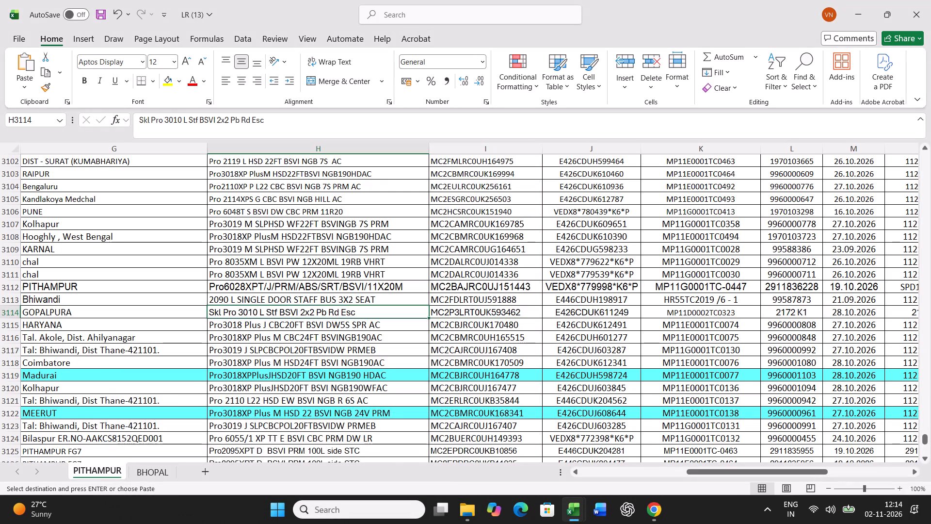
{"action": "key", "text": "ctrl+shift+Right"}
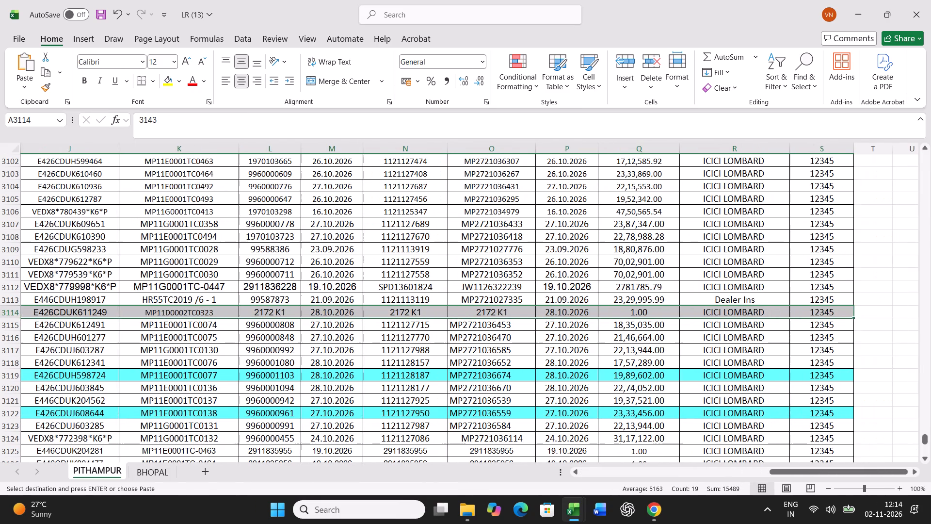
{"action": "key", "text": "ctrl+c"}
{"action": "left_click", "coordinate": [571, 508]}
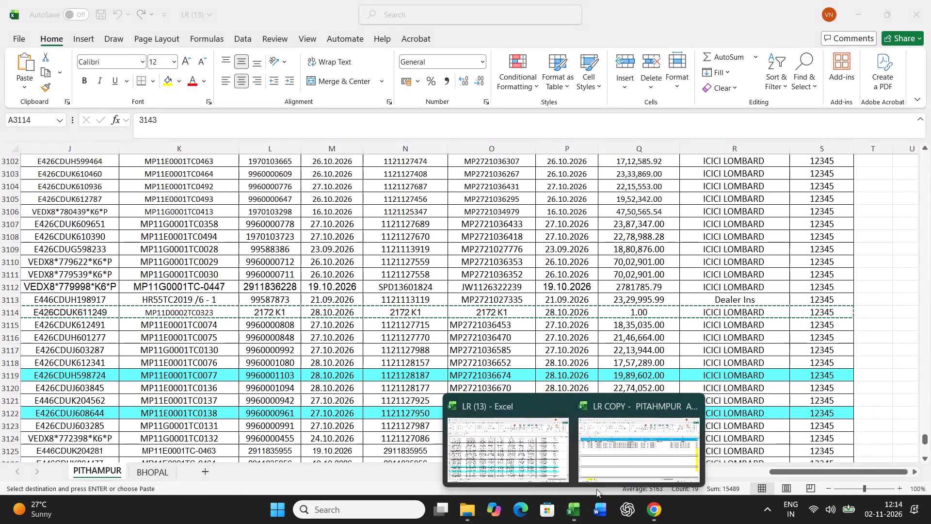
{"action": "left_click", "coordinate": [620, 451]}
{"action": "left_click", "coordinate": [38, 238]}
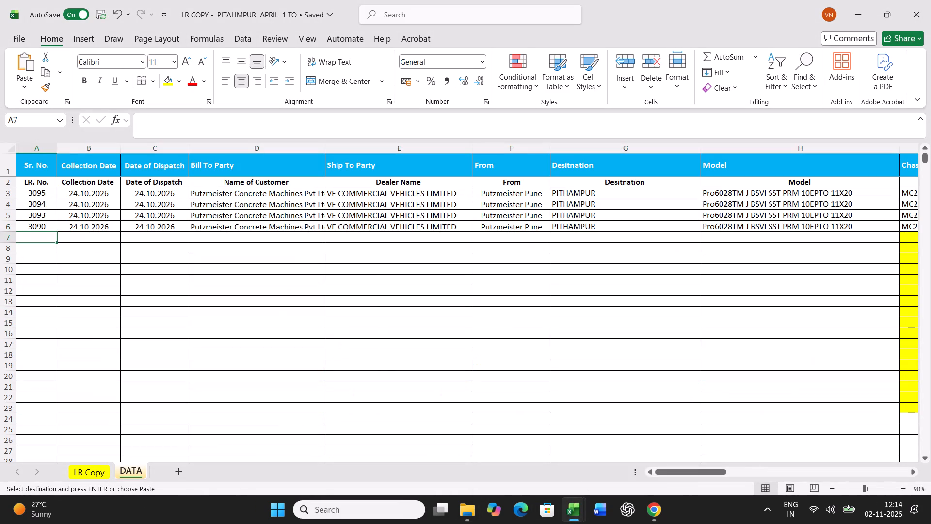
{"action": "key", "text": "ctrl+v"}
{"action": "left_click", "coordinate": [574, 515]}
{"action": "left_click", "coordinate": [499, 462]}
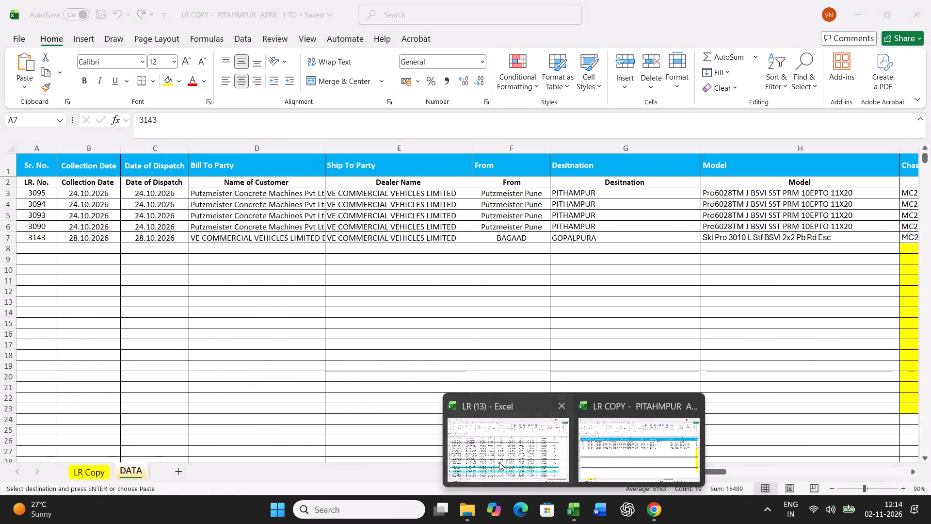
{"action": "left_click", "coordinate": [390, 347]}
{"action": "key", "text": "ctrl+f"}
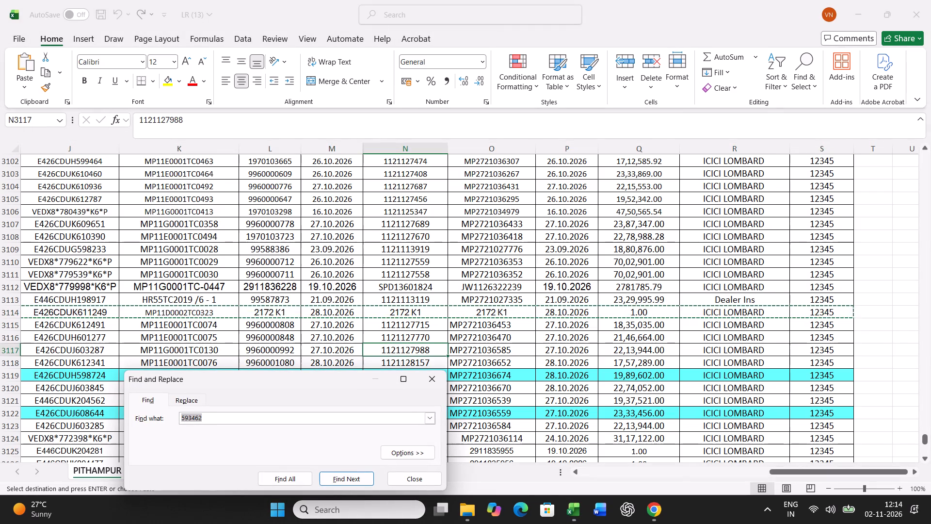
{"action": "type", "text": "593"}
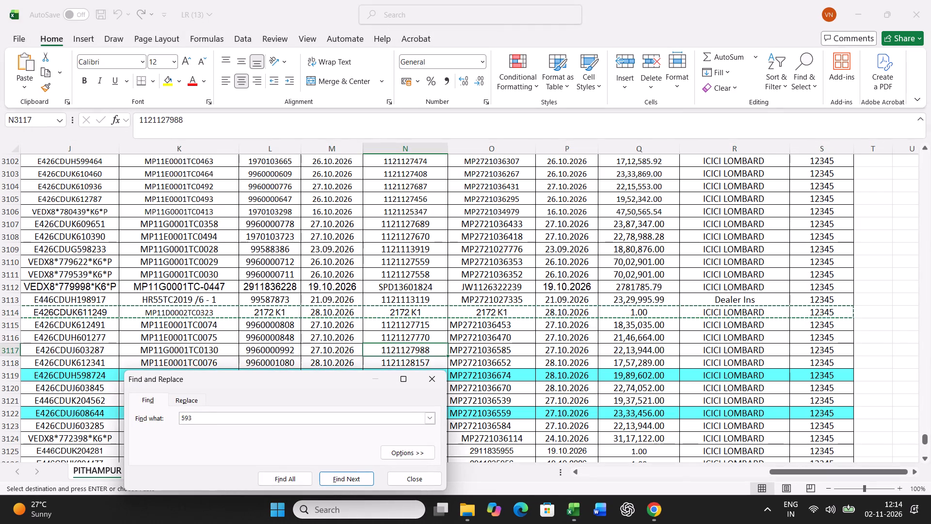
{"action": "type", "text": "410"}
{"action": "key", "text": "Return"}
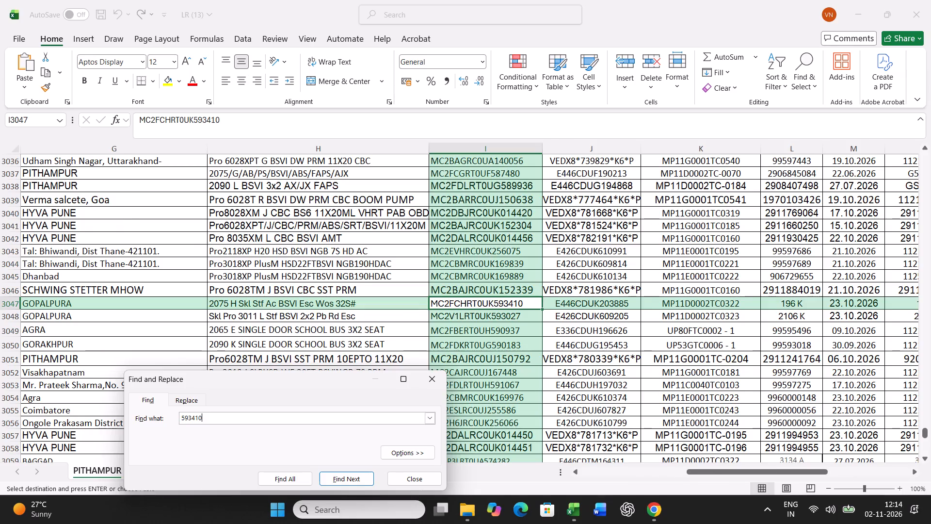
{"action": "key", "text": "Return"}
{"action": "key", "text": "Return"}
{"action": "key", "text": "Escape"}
Copy the entry of LR 3076, row 3047, columns A to Q, into row 8 of the LR COPY workbook's DATA sheet.
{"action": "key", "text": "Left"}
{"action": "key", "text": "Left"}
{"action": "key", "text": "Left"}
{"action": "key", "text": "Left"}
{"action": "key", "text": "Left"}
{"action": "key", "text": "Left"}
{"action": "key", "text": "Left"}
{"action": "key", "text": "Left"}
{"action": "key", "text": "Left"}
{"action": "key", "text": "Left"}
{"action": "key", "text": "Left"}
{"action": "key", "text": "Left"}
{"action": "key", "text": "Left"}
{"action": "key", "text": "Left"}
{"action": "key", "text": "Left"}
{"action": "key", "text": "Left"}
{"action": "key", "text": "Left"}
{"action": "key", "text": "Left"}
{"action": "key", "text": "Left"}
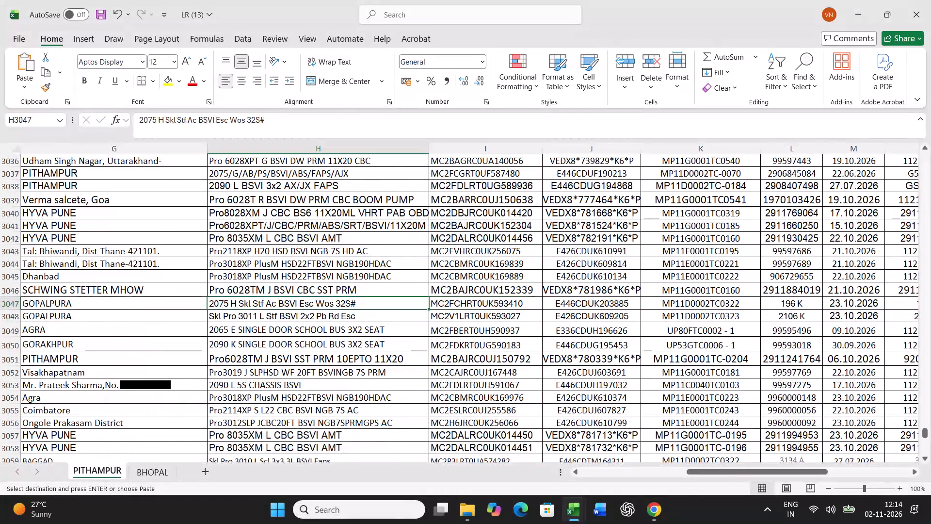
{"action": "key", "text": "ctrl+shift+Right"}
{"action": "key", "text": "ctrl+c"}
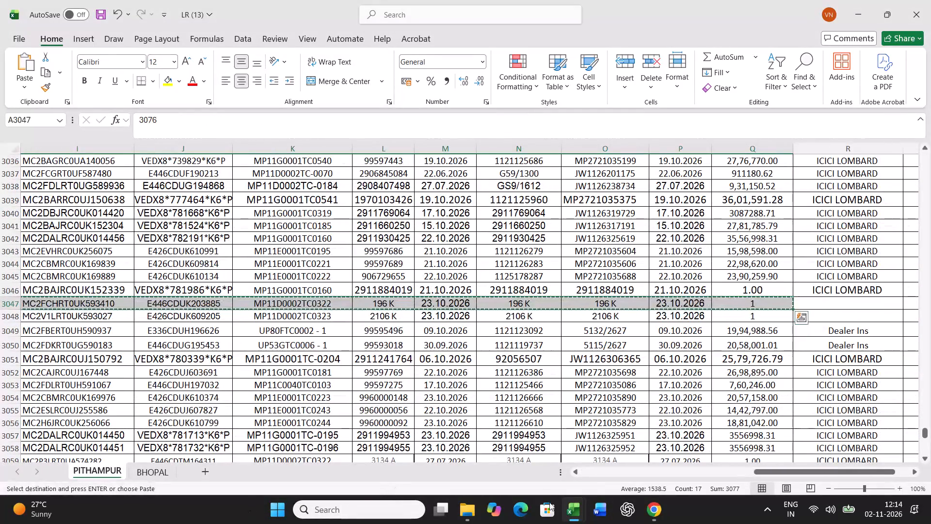
{"action": "left_click", "coordinate": [570, 512]}
{"action": "left_click", "coordinate": [598, 473]}
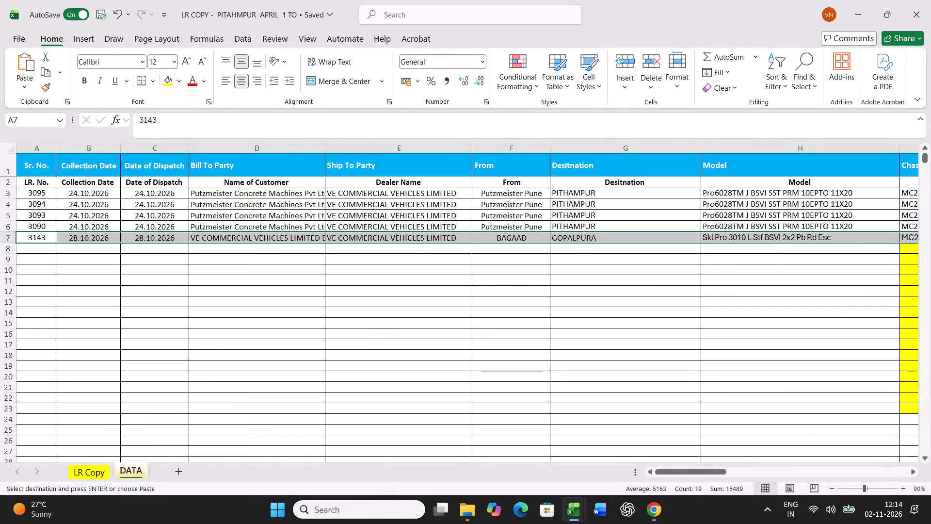
{"action": "left_click", "coordinate": [28, 252]}
{"action": "key", "text": "ctrl+v"}
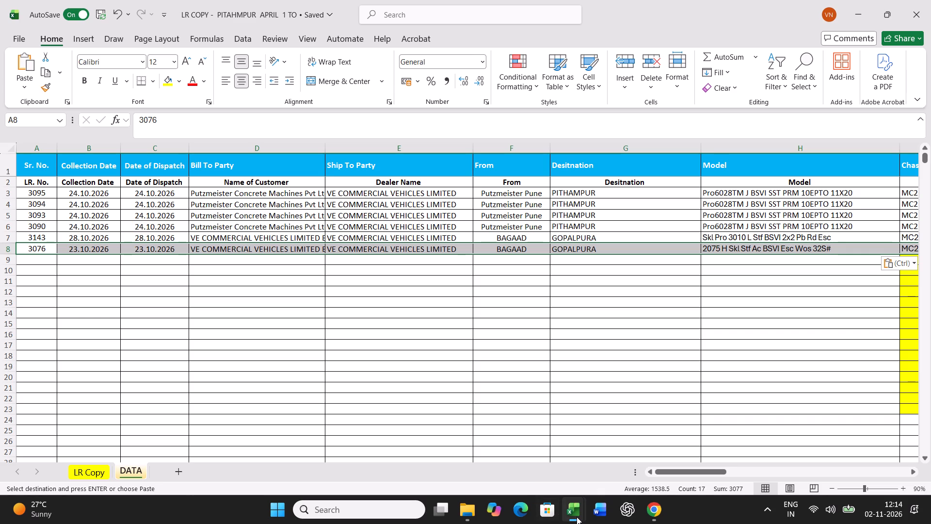
{"action": "left_click", "coordinate": [577, 517]}
{"action": "left_click", "coordinate": [522, 472]}
{"action": "left_click", "coordinate": [427, 346]}
{"action": "key", "text": "ctrl+f"}
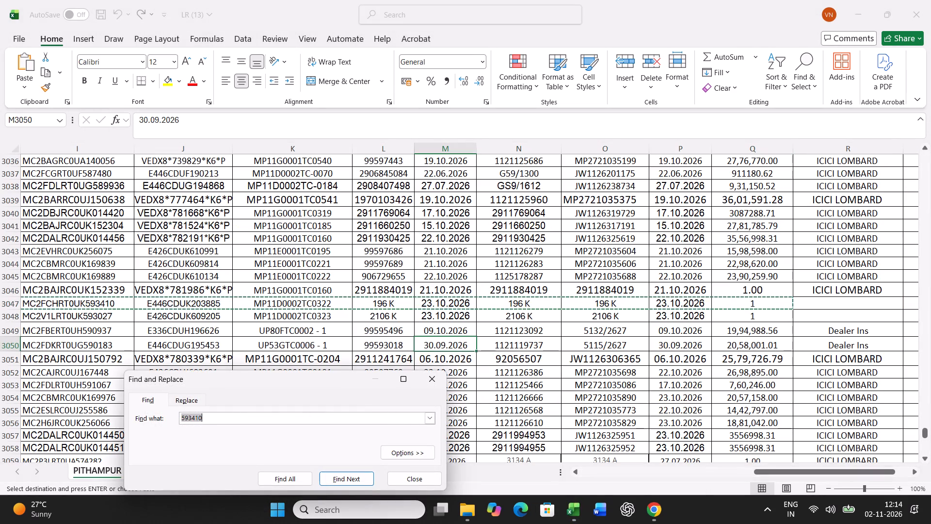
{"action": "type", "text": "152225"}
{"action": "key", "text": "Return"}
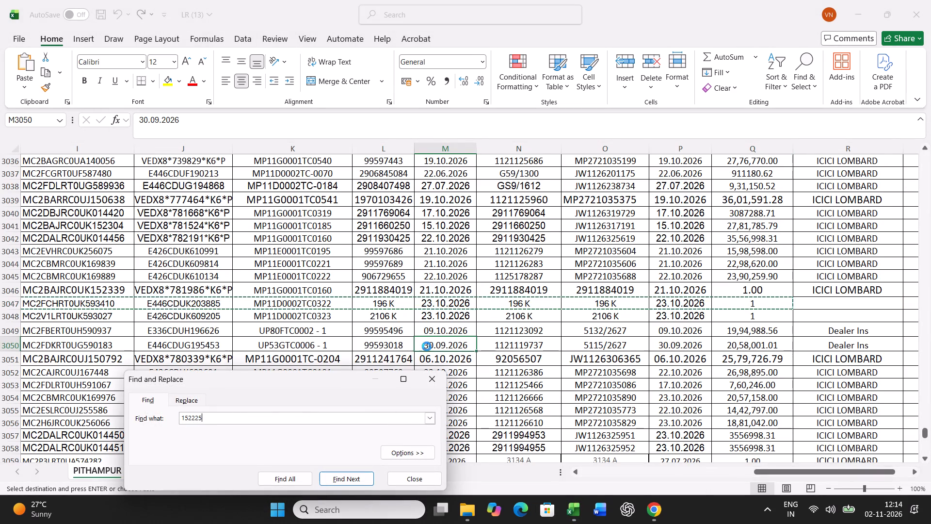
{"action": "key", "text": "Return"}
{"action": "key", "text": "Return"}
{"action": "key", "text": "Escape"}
Copy the full entry of LR 3120, row 3091, into row 9 of the LR COPY workbook's DATA sheet.
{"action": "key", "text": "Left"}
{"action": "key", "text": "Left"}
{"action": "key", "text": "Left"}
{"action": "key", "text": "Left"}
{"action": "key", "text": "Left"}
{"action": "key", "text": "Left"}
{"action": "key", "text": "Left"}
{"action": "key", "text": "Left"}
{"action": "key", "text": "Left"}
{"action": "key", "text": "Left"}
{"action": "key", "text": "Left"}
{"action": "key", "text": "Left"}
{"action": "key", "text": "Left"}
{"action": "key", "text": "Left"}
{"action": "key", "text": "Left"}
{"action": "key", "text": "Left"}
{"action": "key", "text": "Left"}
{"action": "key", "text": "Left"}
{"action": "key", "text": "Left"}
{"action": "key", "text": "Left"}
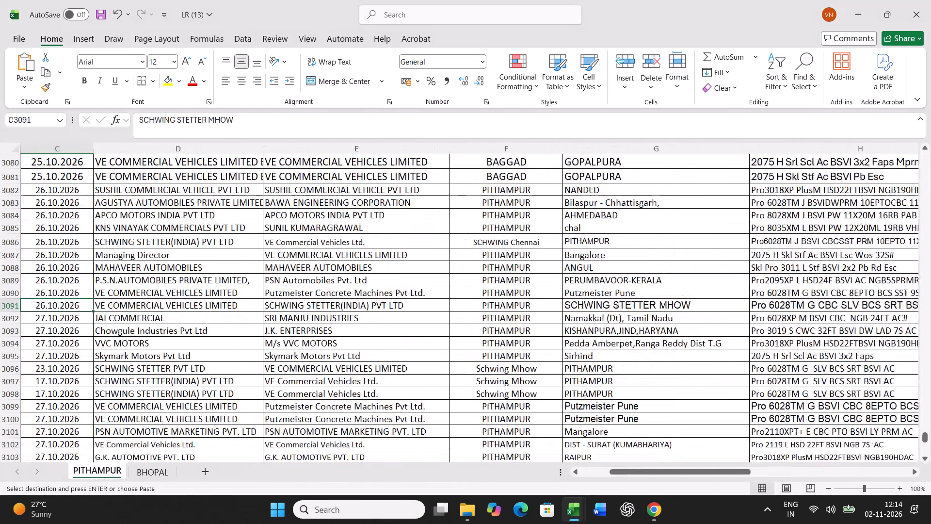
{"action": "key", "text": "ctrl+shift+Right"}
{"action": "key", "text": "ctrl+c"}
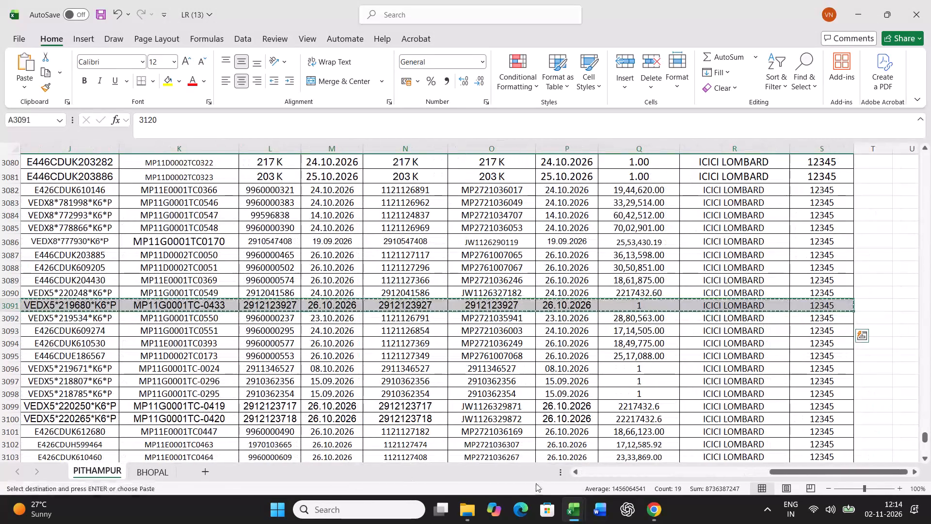
{"action": "left_click", "coordinate": [577, 516]}
{"action": "left_click", "coordinate": [628, 454]}
{"action": "left_click", "coordinate": [41, 263]}
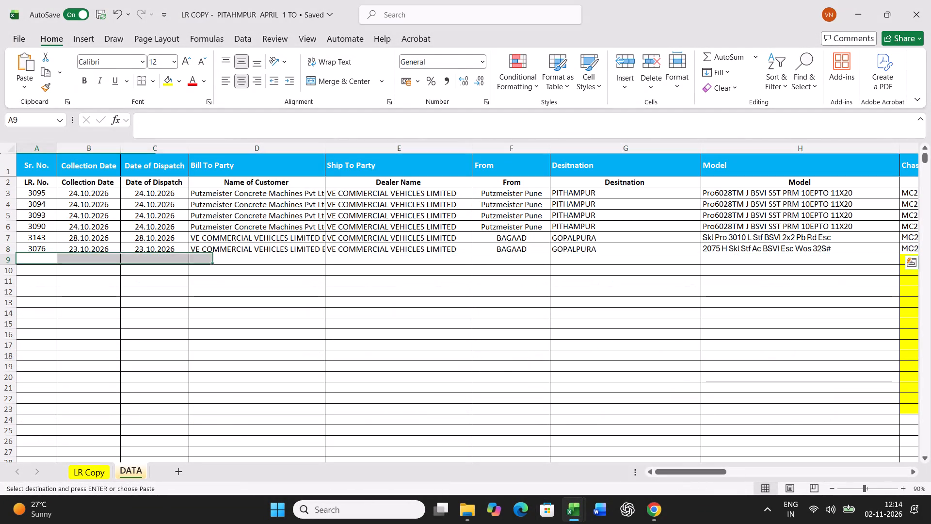
{"action": "key", "text": "ctrl+v"}
Switch back to the PITHAMPUR sheet of the LR (13) workbook.
{"action": "left_click", "coordinate": [573, 515]}
{"action": "left_click", "coordinate": [514, 456]}
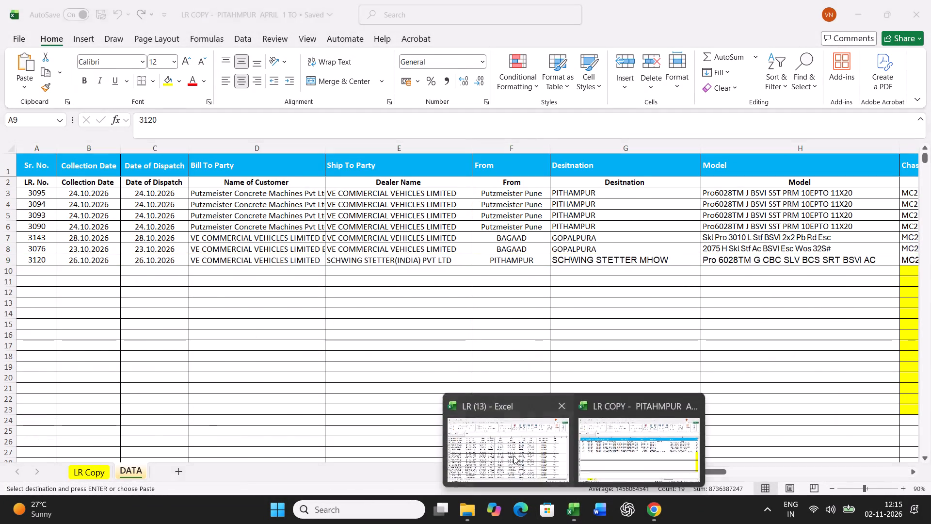
{"action": "left_click", "coordinate": [401, 365]}
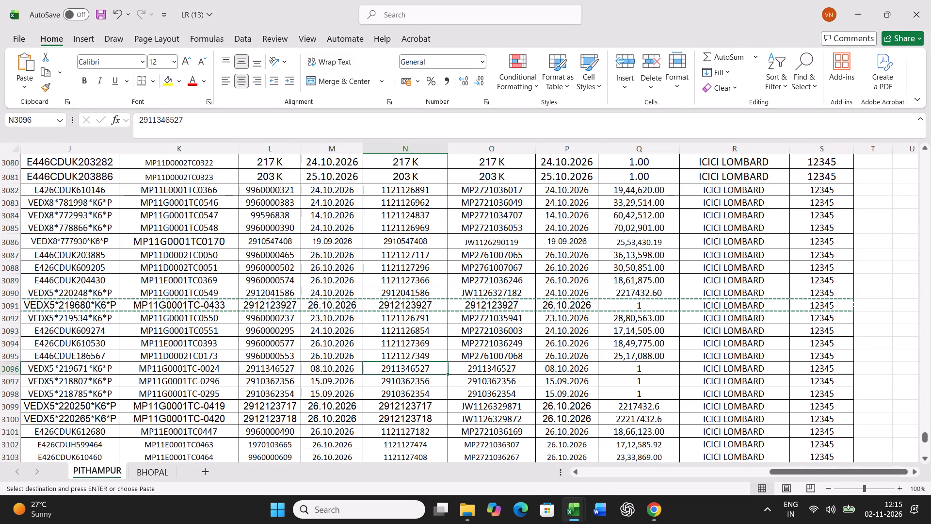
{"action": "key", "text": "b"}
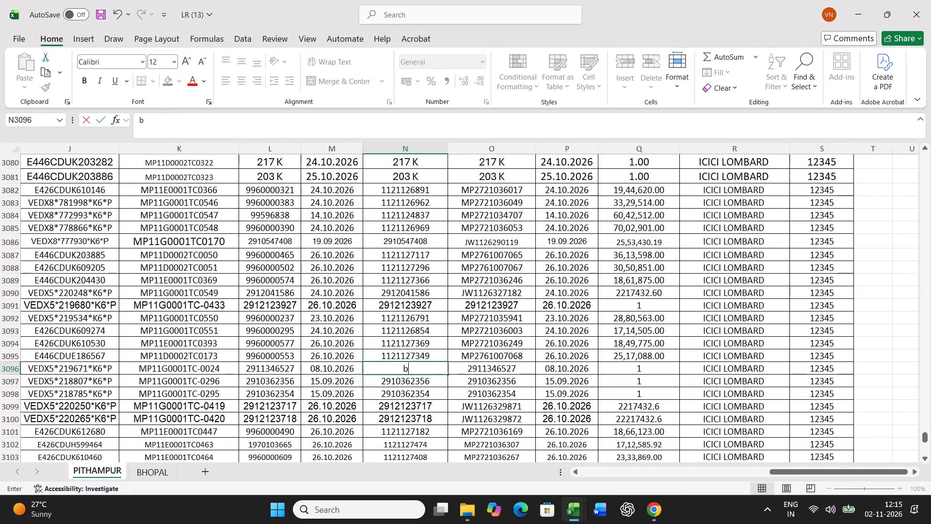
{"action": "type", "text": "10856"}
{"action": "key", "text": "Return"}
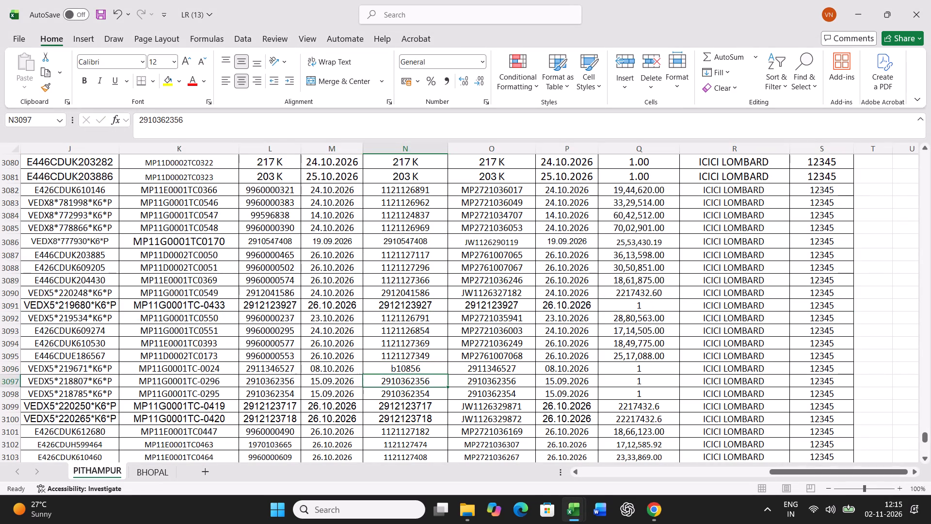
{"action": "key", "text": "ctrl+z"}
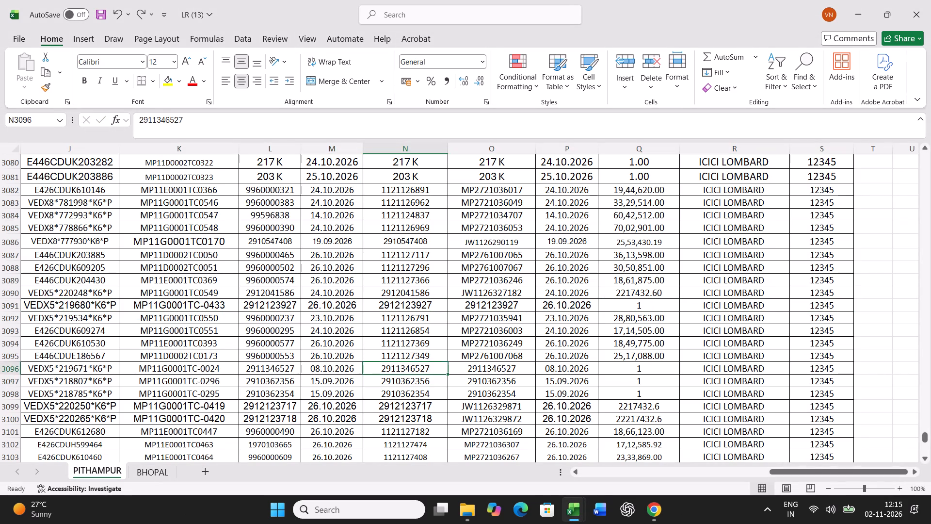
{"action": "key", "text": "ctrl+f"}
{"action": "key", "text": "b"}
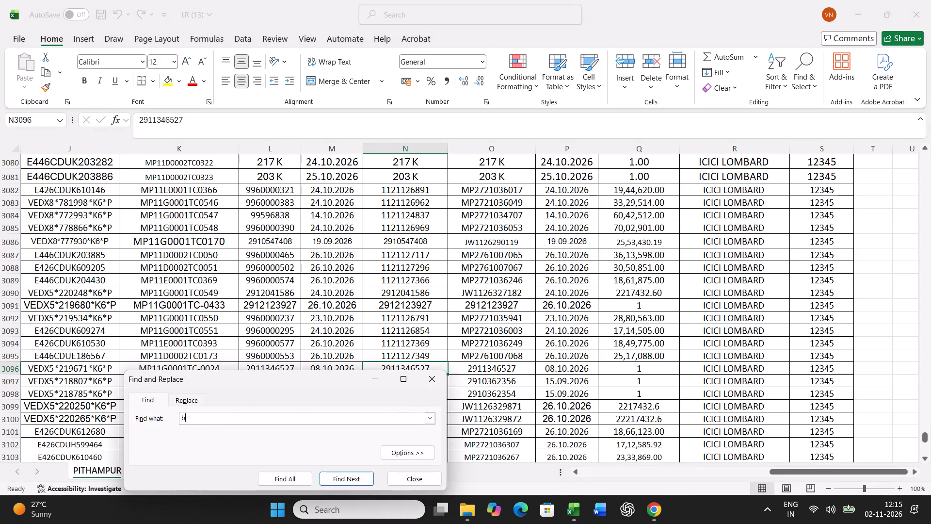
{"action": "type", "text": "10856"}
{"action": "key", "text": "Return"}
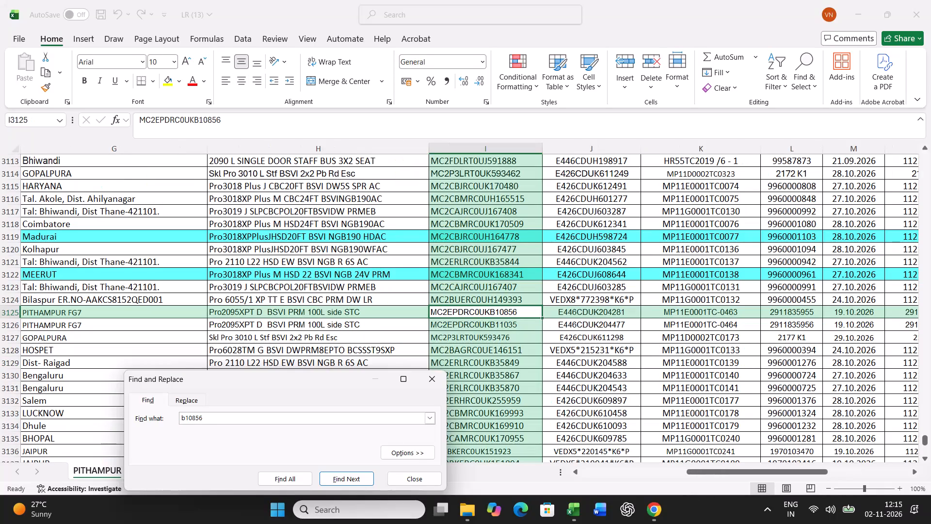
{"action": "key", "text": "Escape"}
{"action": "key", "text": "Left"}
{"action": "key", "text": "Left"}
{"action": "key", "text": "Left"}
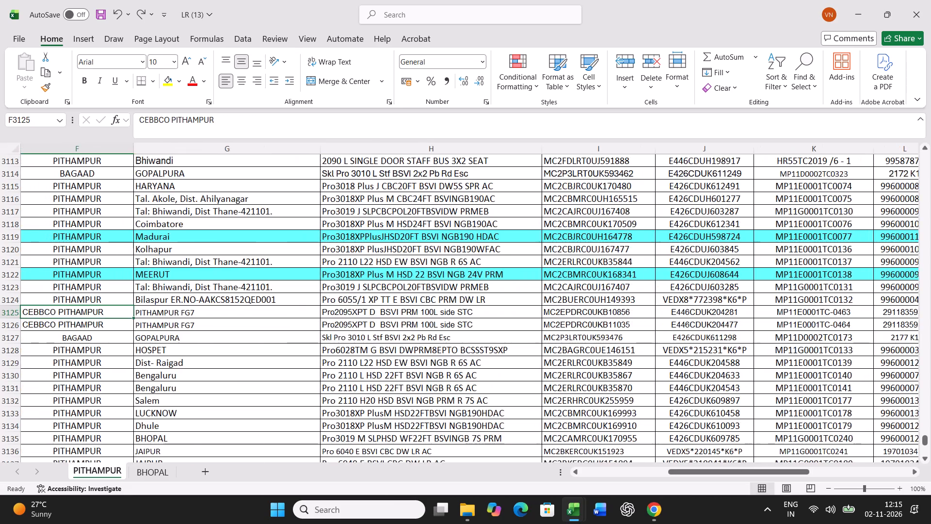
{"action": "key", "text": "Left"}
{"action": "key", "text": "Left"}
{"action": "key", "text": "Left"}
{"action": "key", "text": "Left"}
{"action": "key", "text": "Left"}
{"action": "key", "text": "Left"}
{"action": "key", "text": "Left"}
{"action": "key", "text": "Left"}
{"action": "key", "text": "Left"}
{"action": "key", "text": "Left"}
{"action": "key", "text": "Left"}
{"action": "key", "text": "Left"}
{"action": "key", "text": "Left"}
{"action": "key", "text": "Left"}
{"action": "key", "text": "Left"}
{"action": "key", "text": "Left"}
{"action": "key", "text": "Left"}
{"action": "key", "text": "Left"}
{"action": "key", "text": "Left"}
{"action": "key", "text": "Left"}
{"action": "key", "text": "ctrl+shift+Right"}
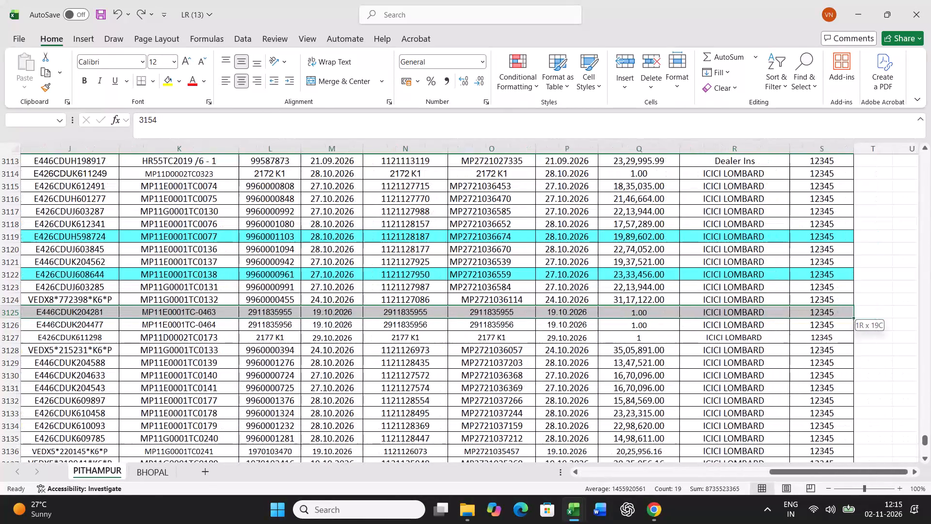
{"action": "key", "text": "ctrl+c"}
{"action": "left_click", "coordinate": [580, 513]}
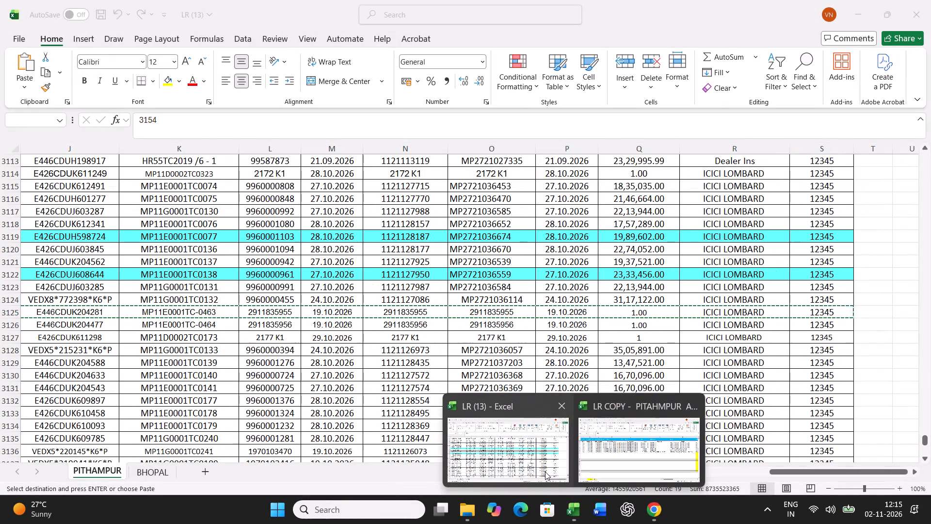
{"action": "left_click", "coordinate": [627, 434]}
{"action": "left_click", "coordinate": [31, 274]}
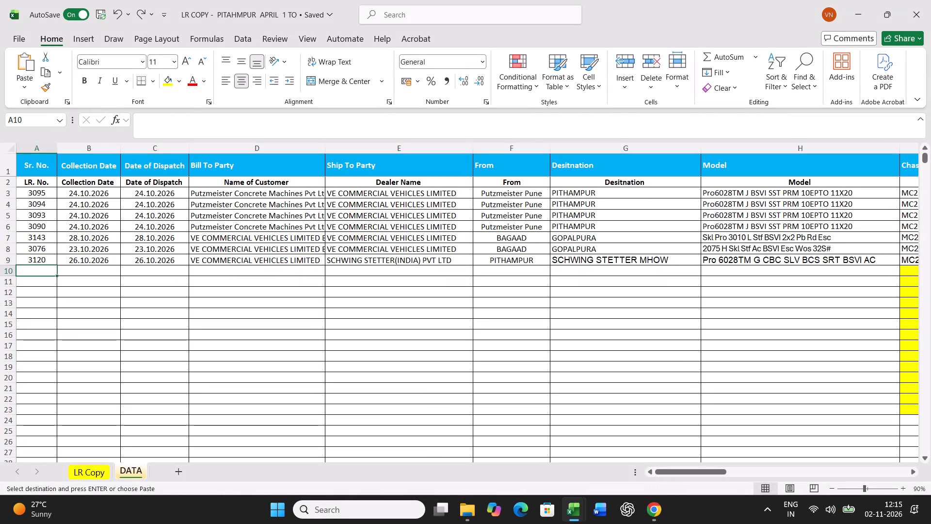
{"action": "key", "text": "ctrl+v"}
Switch back to LR (13) and search the PITHAMPUR sheet for chassis number b11035, checking for further occurrences.
{"action": "left_click", "coordinate": [576, 511]}
{"action": "left_click", "coordinate": [498, 458]}
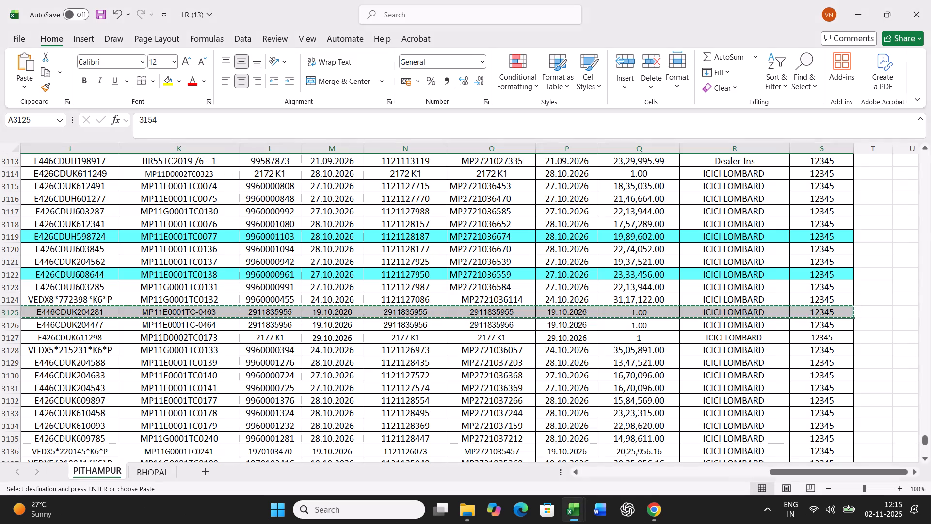
{"action": "left_click", "coordinate": [440, 369]}
{"action": "key", "text": "ctrl+f"}
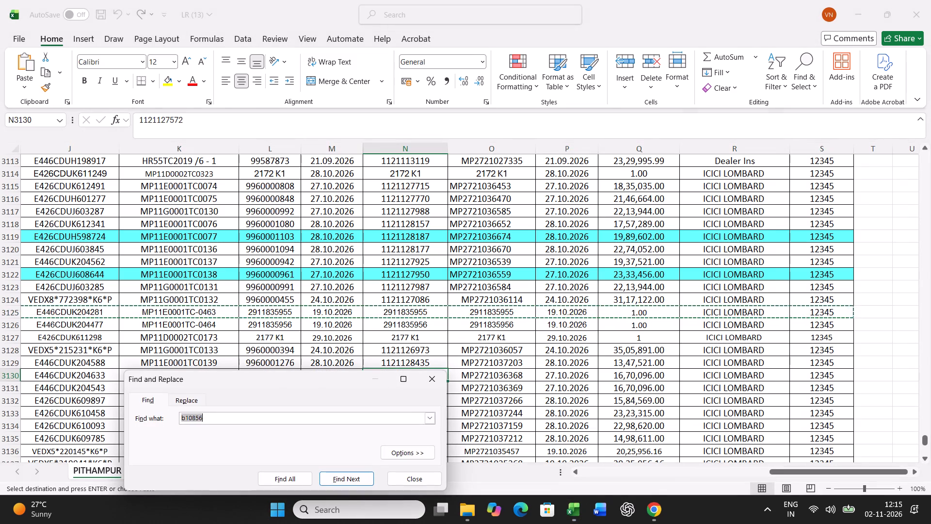
{"action": "key", "text": "b"}
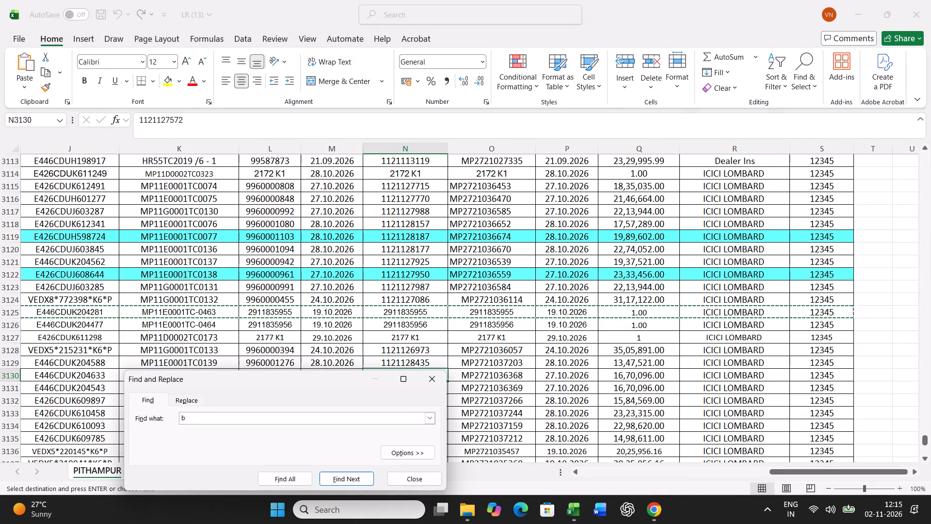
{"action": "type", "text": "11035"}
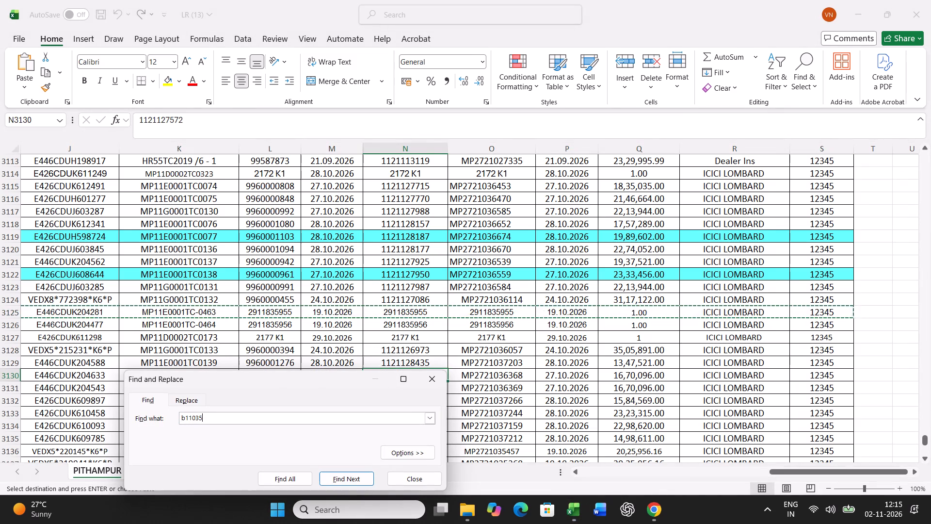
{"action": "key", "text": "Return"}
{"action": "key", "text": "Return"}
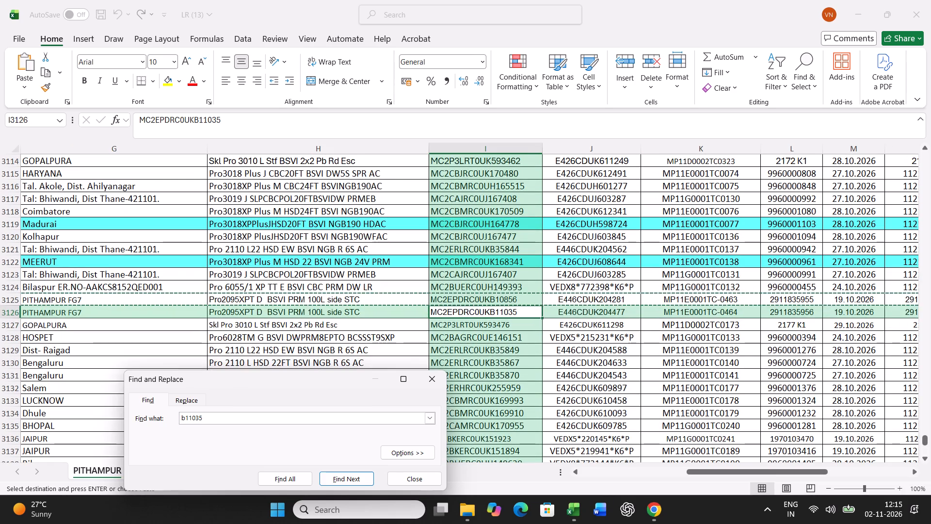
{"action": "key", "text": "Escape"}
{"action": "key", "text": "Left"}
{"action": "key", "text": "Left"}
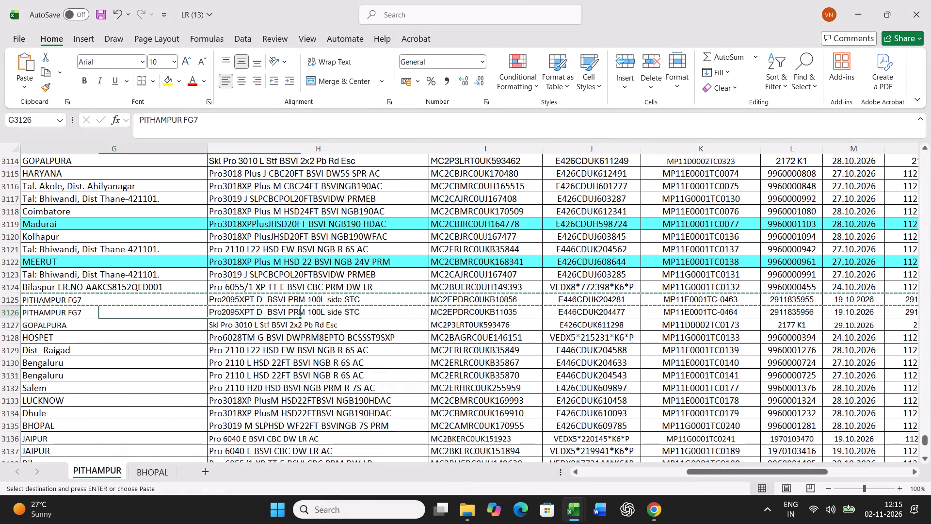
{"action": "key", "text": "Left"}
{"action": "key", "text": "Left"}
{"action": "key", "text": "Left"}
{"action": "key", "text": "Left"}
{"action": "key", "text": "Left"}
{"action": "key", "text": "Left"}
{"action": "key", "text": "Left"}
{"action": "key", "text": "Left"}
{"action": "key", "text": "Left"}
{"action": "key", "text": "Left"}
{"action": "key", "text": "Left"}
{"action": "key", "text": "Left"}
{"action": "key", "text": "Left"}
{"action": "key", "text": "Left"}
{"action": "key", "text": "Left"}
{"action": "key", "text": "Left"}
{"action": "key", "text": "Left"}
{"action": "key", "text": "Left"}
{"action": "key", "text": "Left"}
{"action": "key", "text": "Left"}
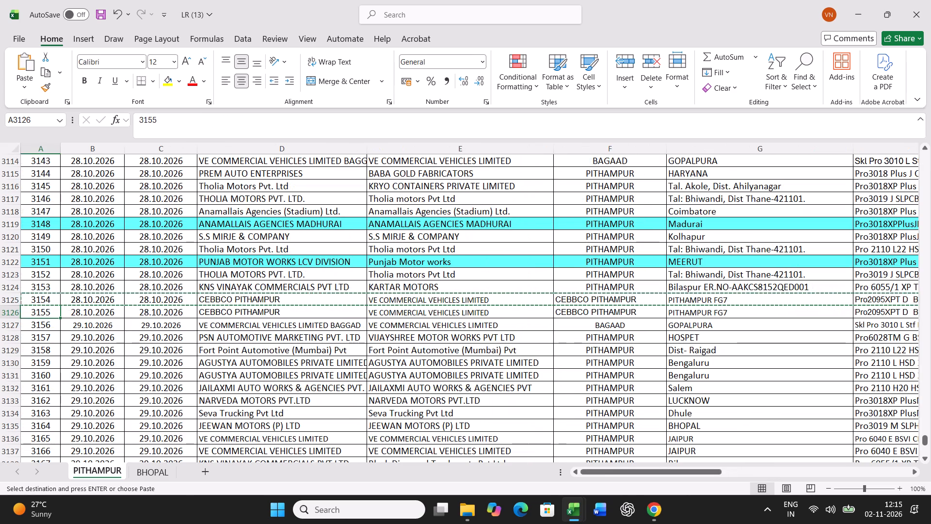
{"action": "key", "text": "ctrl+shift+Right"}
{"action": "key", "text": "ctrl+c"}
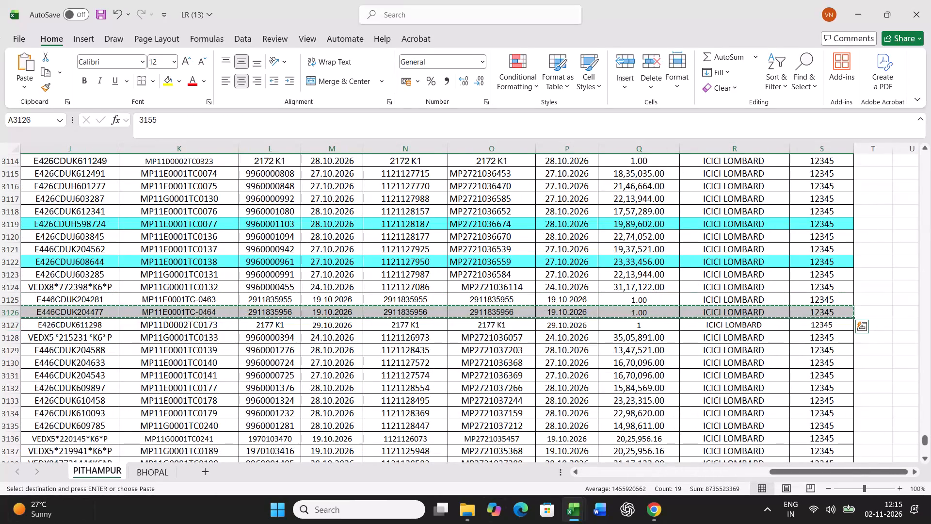
{"action": "left_click", "coordinate": [576, 510]}
{"action": "left_click", "coordinate": [616, 432]}
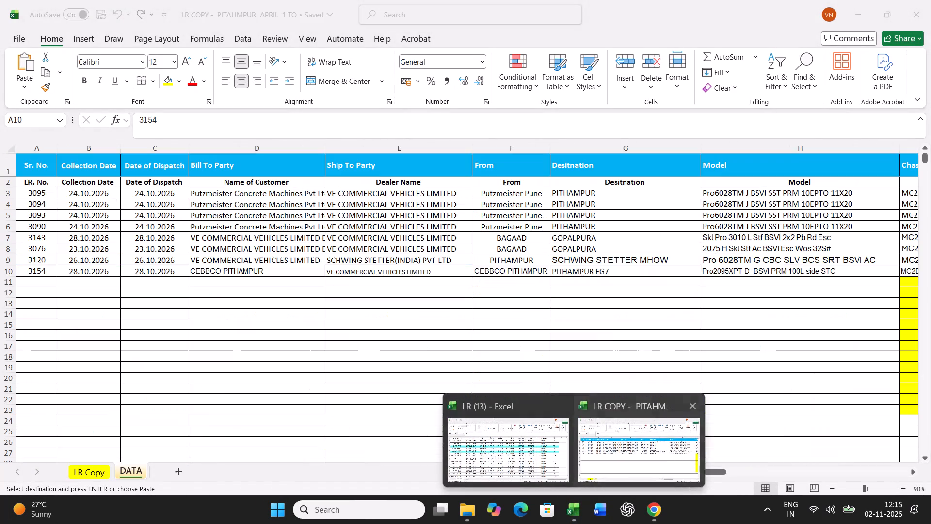
{"action": "left_click", "coordinate": [42, 282]}
{"action": "key", "text": "ctrl+v"}
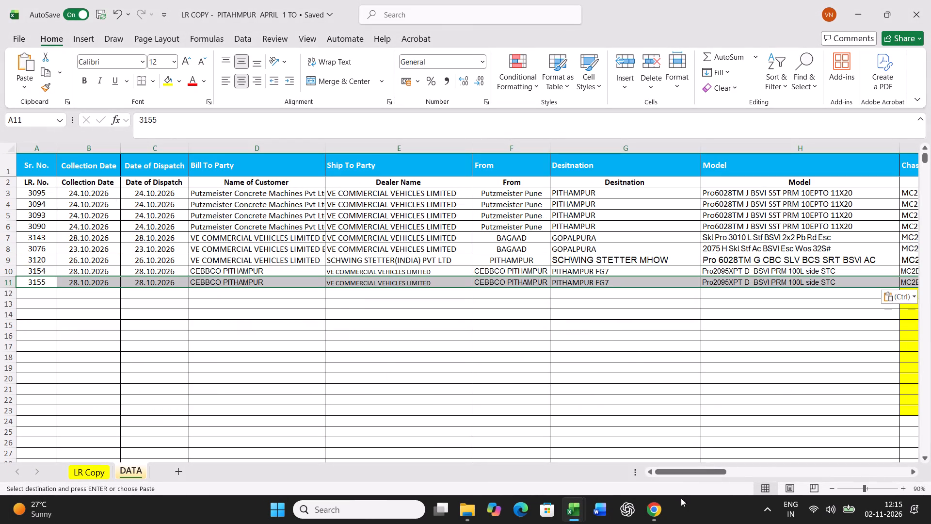
{"action": "left_click", "coordinate": [570, 513]}
{"action": "left_click", "coordinate": [486, 448]}
{"action": "left_click", "coordinate": [437, 372]}
{"action": "key", "text": "ctrl+f"}
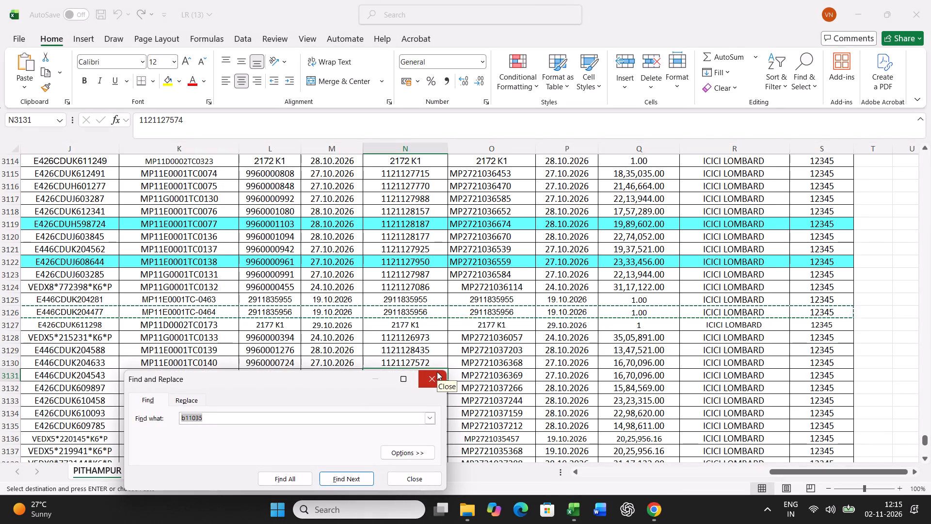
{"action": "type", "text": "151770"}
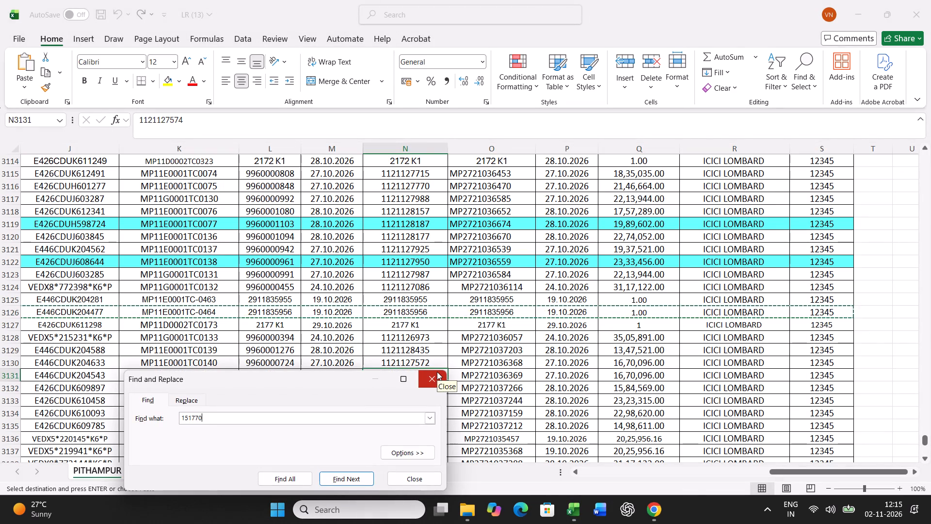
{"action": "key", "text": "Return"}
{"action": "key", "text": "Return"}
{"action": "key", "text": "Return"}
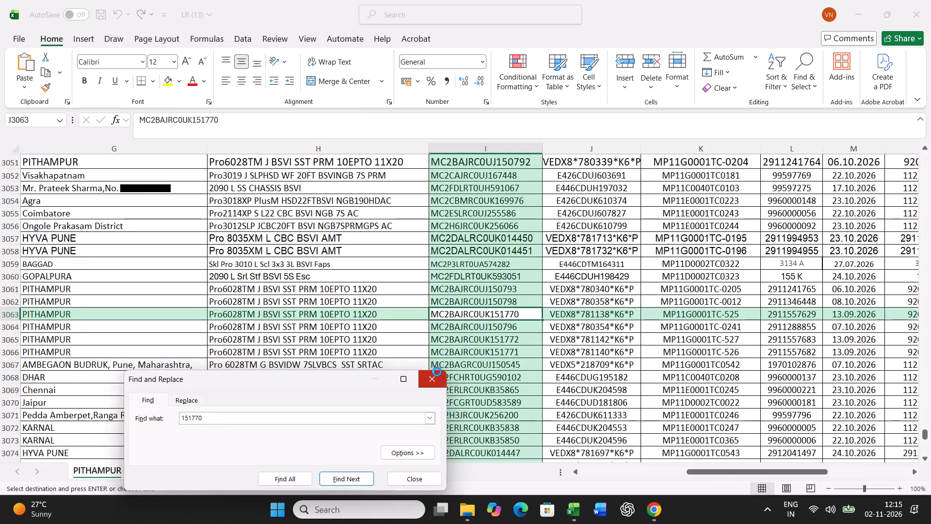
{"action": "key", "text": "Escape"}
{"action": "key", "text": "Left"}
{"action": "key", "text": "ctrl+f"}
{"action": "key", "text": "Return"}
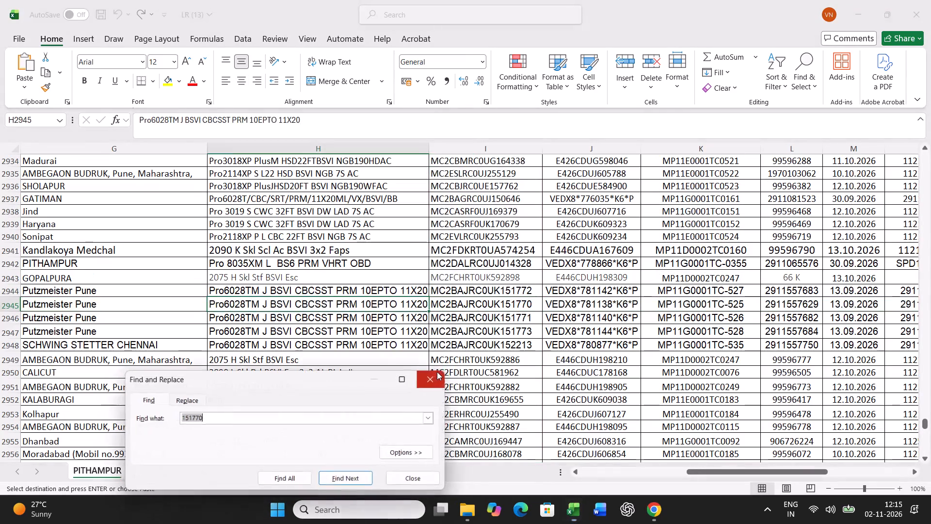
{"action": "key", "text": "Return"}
Copy the full entry of LR 3092, row 3063, into row 12 of the LR COPY workbook's DATA sheet.
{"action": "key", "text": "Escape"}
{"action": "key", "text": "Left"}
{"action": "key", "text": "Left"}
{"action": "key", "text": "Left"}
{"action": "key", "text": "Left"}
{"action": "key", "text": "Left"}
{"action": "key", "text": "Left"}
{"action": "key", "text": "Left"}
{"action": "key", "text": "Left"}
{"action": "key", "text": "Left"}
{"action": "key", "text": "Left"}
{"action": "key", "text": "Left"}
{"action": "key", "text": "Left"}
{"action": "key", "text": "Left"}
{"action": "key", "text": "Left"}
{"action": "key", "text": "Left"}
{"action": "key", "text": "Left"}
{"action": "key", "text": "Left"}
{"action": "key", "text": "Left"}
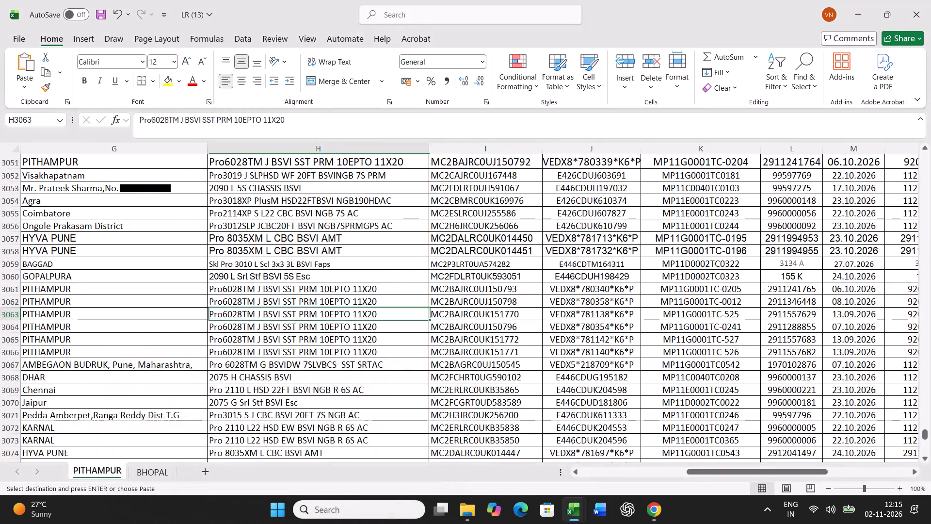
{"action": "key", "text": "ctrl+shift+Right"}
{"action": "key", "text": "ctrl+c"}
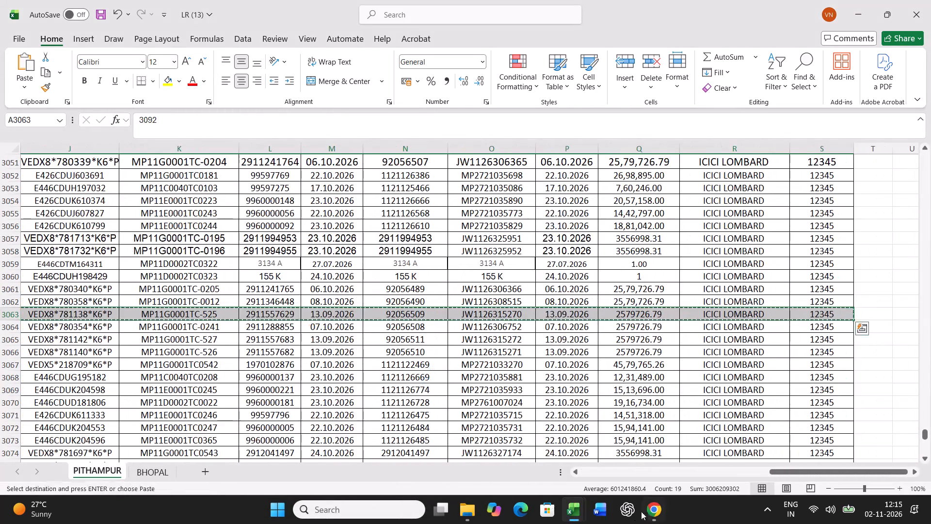
{"action": "left_click", "coordinate": [567, 510]}
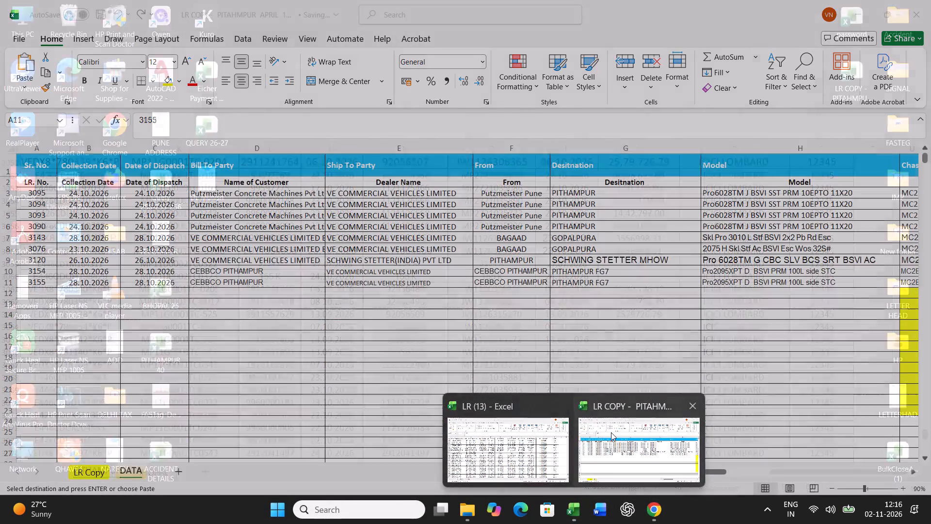
{"action": "left_click", "coordinate": [611, 432]}
{"action": "left_click", "coordinate": [41, 291]}
{"action": "key", "text": "ctrl+v"}
{"action": "scroll", "coordinate": [224, 340], "scroll_direction": "down", "scroll_amount": 2}
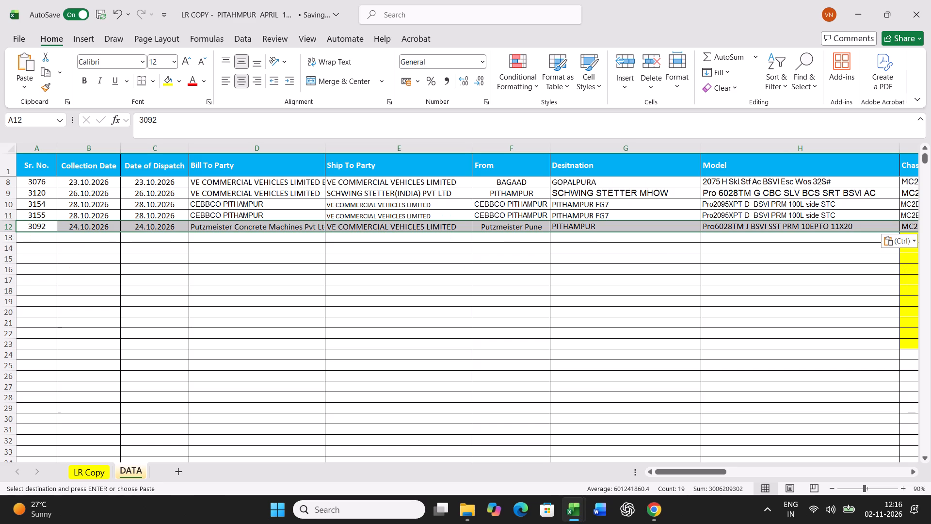
{"action": "left_click", "coordinate": [575, 505]}
{"action": "left_click", "coordinate": [501, 459]}
{"action": "left_click", "coordinate": [425, 349]}
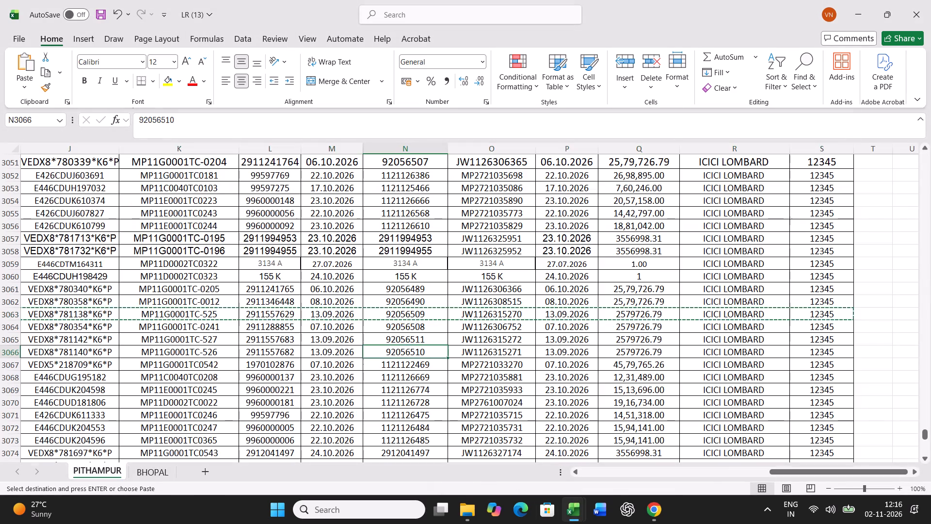
{"action": "key", "text": "ctrl+f"}
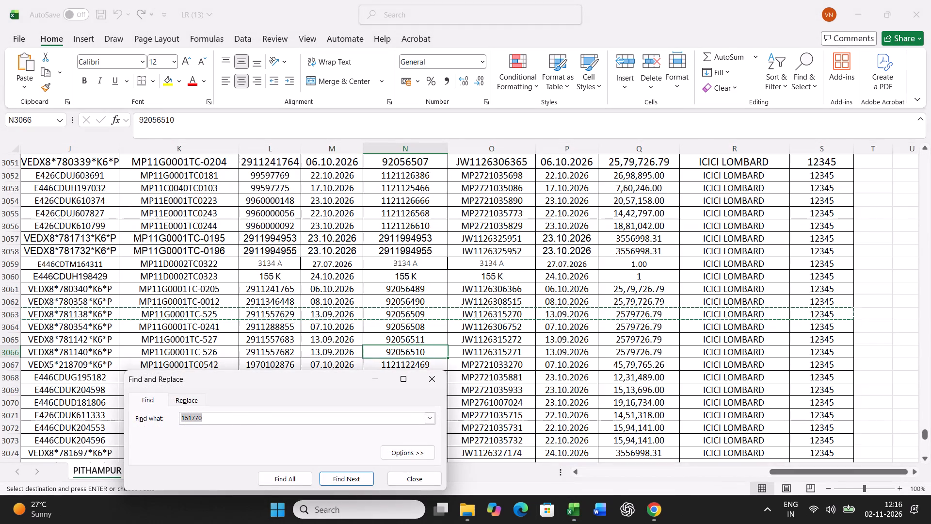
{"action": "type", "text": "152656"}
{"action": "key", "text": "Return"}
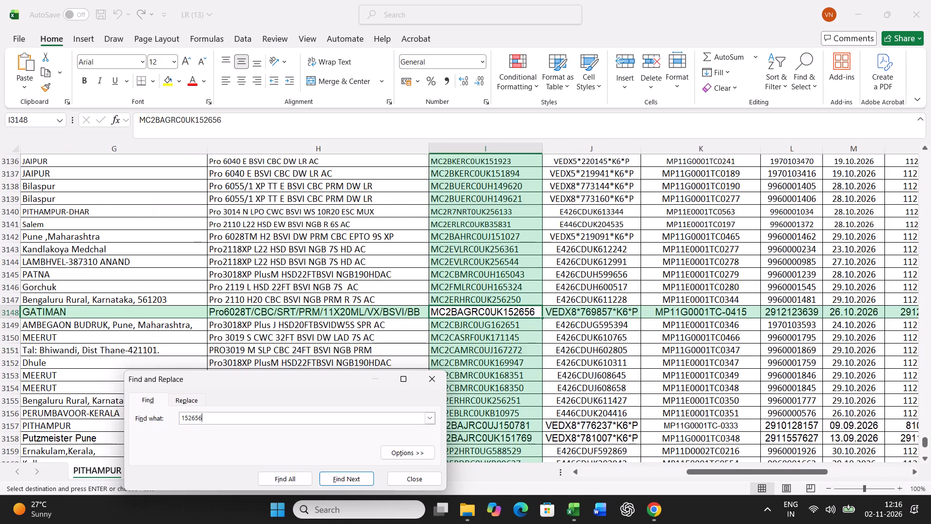
Copy the full entry of LR 3178, row 3148, into row 13 of the LR COPY workbook's DATA sheet.
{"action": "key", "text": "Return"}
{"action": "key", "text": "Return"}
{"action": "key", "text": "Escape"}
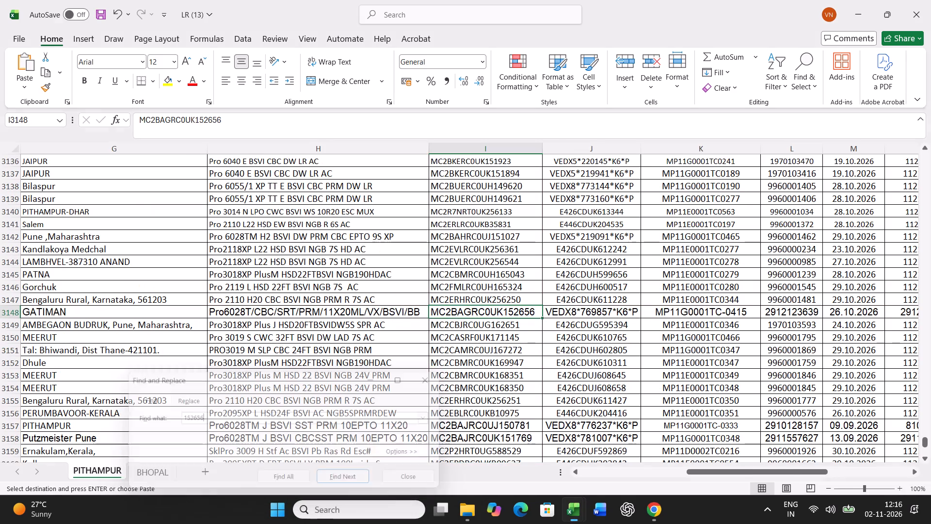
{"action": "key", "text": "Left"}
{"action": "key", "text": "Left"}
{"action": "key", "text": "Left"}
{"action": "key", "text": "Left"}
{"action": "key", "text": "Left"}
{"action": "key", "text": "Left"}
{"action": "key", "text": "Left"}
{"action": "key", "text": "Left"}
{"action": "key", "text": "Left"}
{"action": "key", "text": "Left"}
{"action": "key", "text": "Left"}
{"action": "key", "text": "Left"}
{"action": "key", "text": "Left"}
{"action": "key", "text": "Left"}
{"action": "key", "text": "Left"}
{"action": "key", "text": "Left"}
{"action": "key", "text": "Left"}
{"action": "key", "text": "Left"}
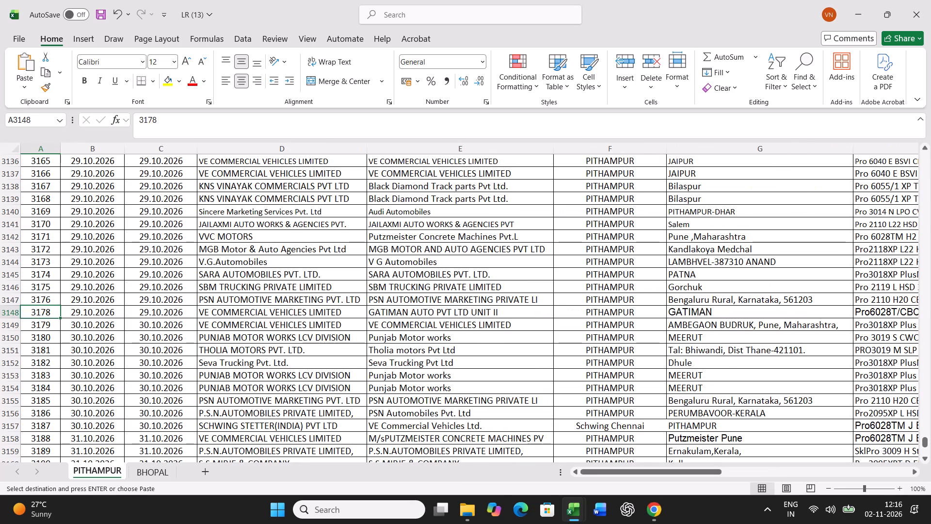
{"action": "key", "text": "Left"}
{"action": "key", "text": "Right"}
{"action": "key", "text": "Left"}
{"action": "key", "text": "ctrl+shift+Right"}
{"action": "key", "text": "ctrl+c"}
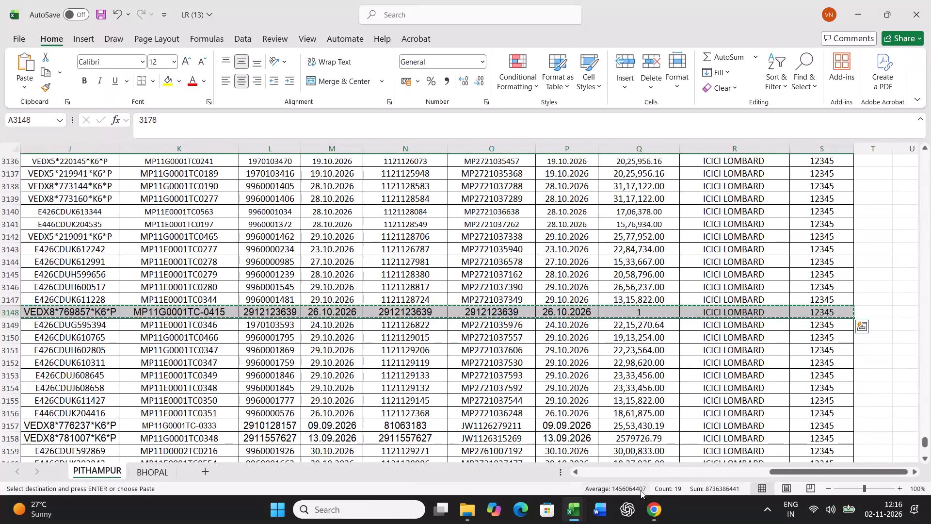
{"action": "left_click", "coordinate": [569, 514]}
{"action": "left_click", "coordinate": [628, 450]}
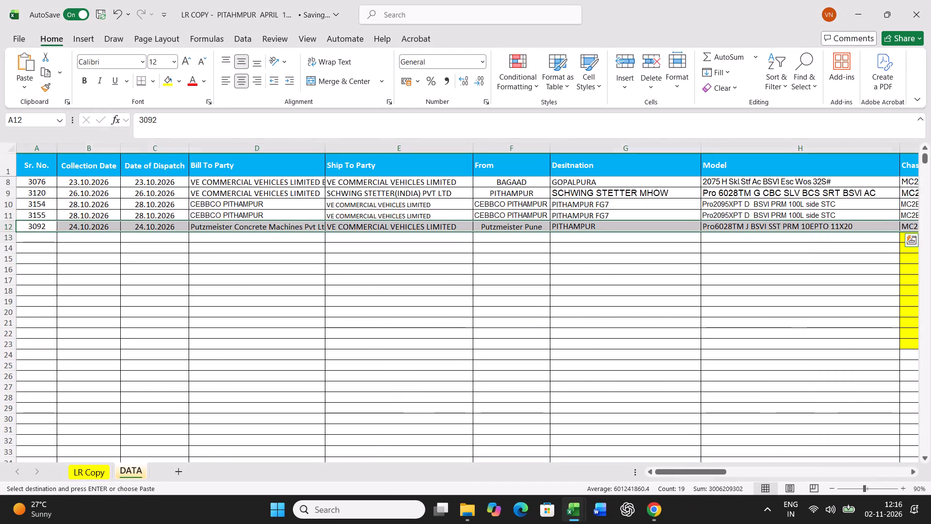
{"action": "left_click", "coordinate": [31, 240]}
{"action": "key", "text": "ctrl+v"}
{"action": "left_click", "coordinate": [578, 499]}
{"action": "left_click", "coordinate": [525, 454]}
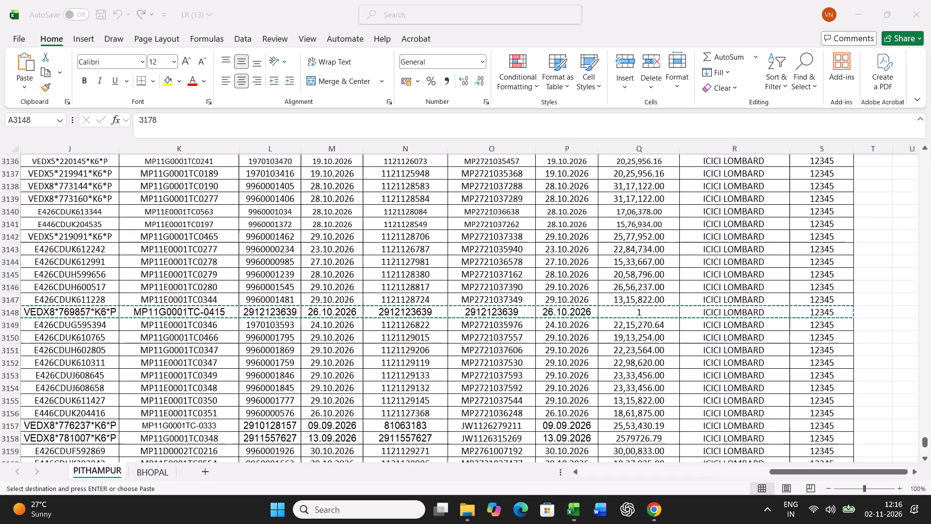
{"action": "left_click", "coordinate": [417, 334]}
{"action": "key", "text": "ctrl+f"}
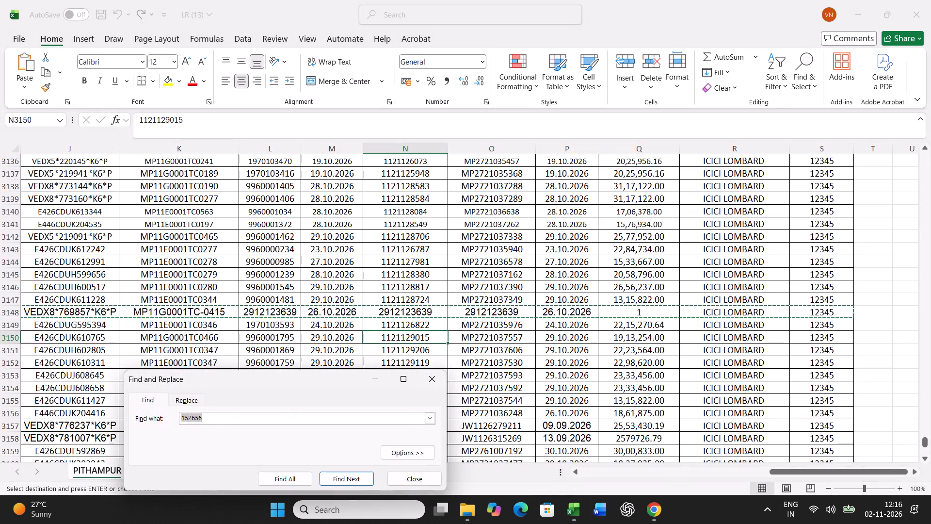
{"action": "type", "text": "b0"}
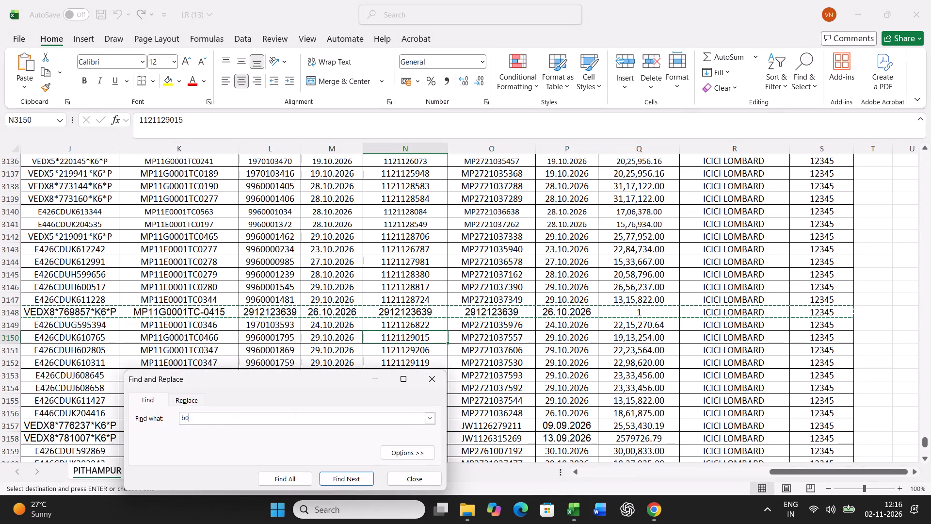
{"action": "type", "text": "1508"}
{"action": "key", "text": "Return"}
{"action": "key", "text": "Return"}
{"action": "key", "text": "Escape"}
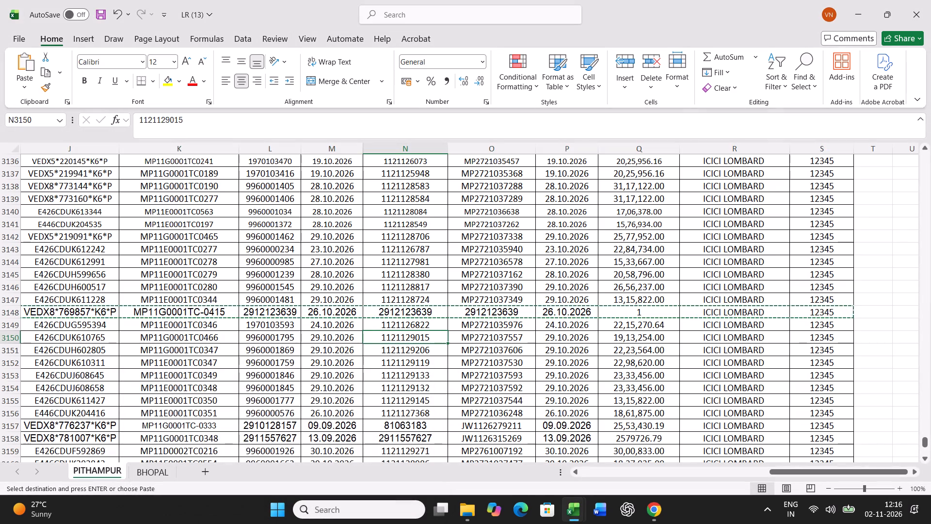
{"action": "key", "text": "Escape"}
Search the BHOPAL sheet for chassis number b01508 and view the start of its entry in row 786.
{"action": "left_click", "coordinate": [158, 466]}
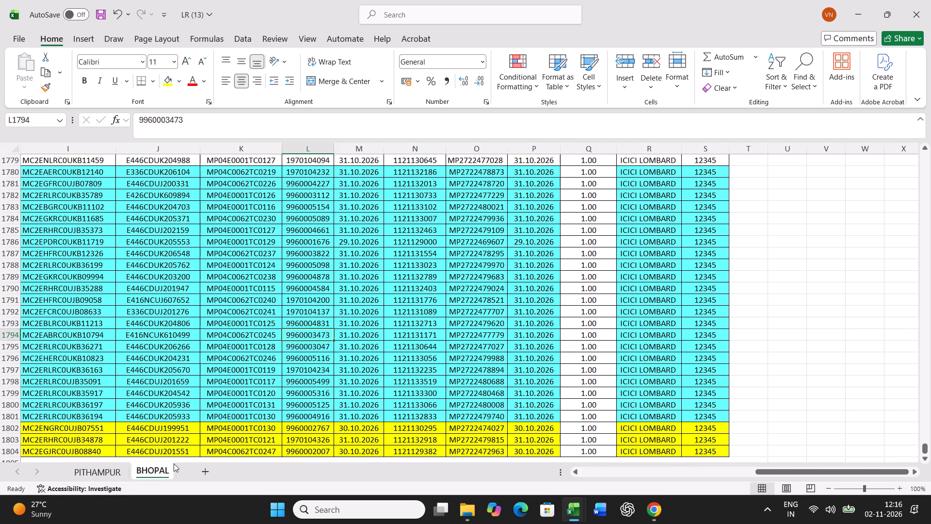
{"action": "left_click", "coordinate": [385, 359]}
{"action": "key", "text": "ctrl+f"}
{"action": "key", "text": "Return"}
{"action": "key", "text": "Return"}
{"action": "key", "text": "Return"}
{"action": "key", "text": "Return"}
{"action": "key", "text": "Escape"}
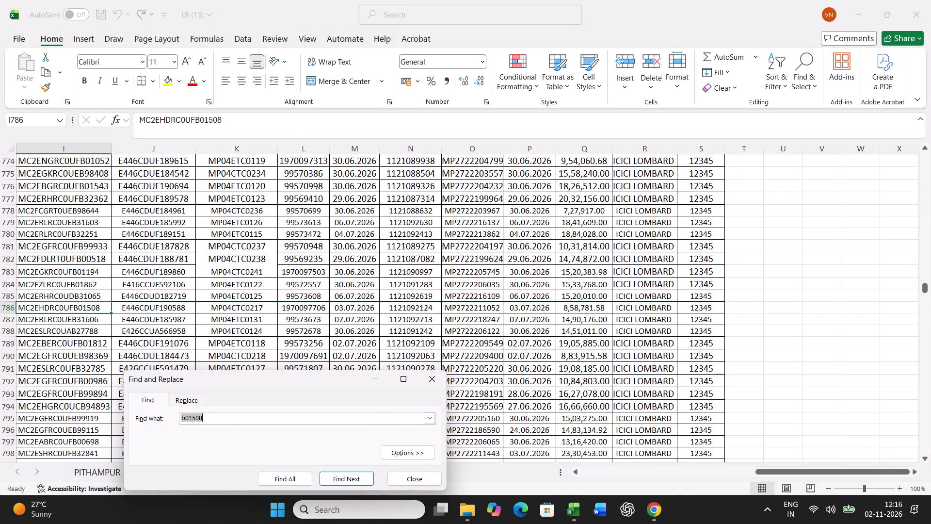
{"action": "key", "text": "Left"}
{"action": "key", "text": "Left"}
{"action": "key", "text": "Left"}
{"action": "key", "text": "Left"}
{"action": "key", "text": "Left"}
{"action": "key", "text": "Left"}
{"action": "key", "text": "Left"}
{"action": "key", "text": "Left"}
{"action": "key", "text": "Left"}
{"action": "key", "text": "Left"}
{"action": "key", "text": "Left"}
{"action": "key", "text": "Left"}
{"action": "key", "text": "Left"}
{"action": "key", "text": "Left"}
{"action": "key", "text": "Left"}
{"action": "key", "text": "Left"}
{"action": "key", "text": "Left"}
{"action": "key", "text": "Left"}
{"action": "key", "text": "Left"}
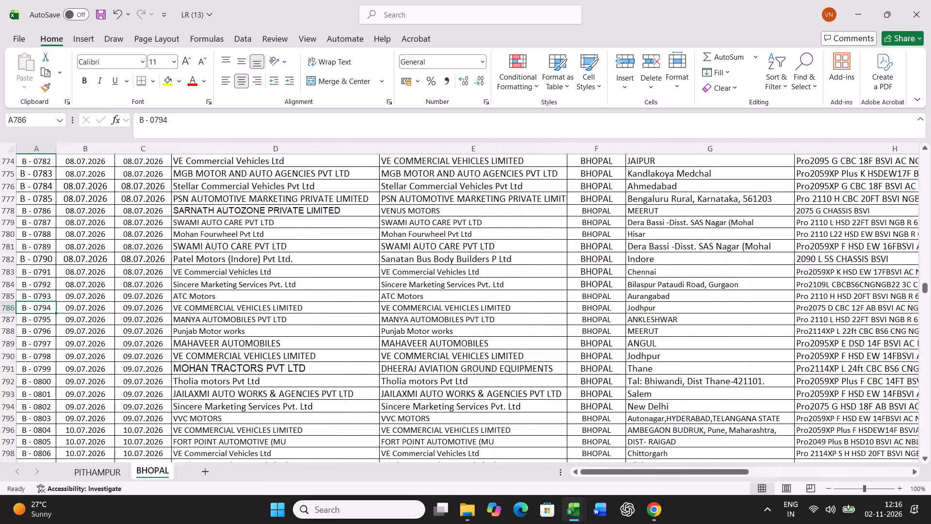
{"action": "left_click", "coordinate": [107, 473]}
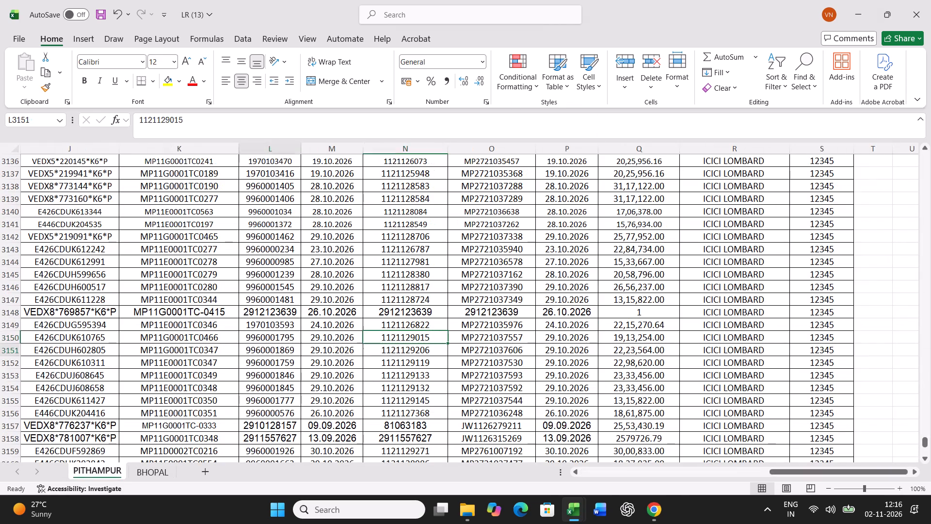
{"action": "left_click", "coordinate": [290, 356]}
{"action": "key", "text": "ctrl+f"}
{"action": "key", "text": "Return"}
{"action": "key", "text": "Return"}
{"action": "key", "text": "Escape"}
{"action": "key", "text": "Escape"}
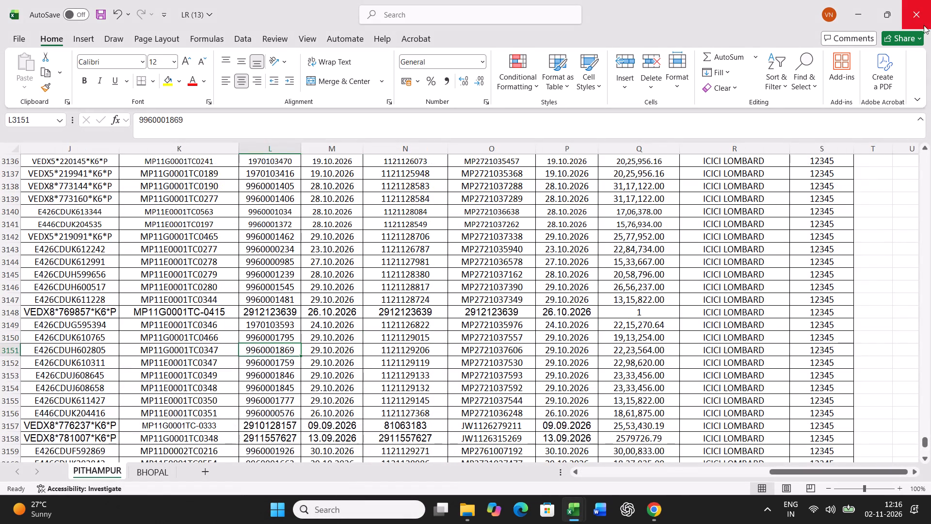
Minimise both workbooks and open the BILING FILE workbook from the YEAR-26-27 folder.
{"action": "left_click", "coordinate": [854, 11]}
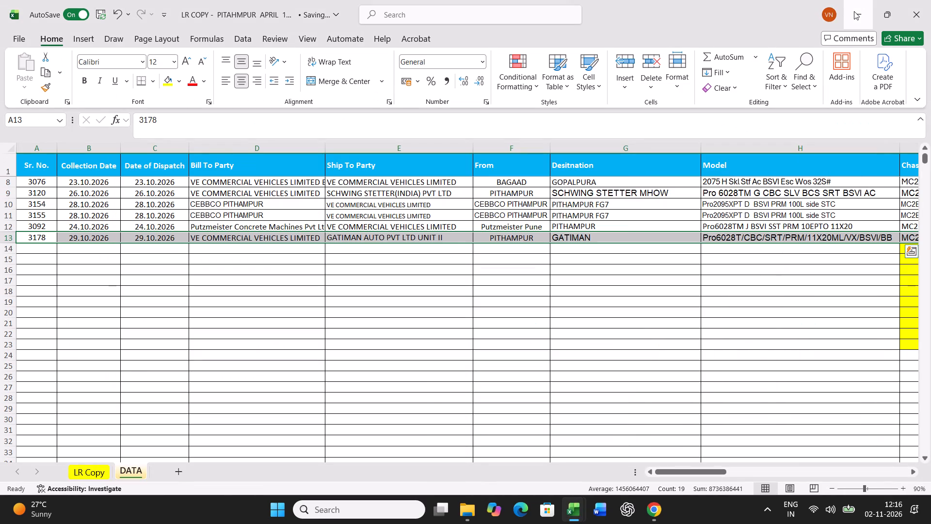
{"action": "left_click", "coordinate": [854, 11]}
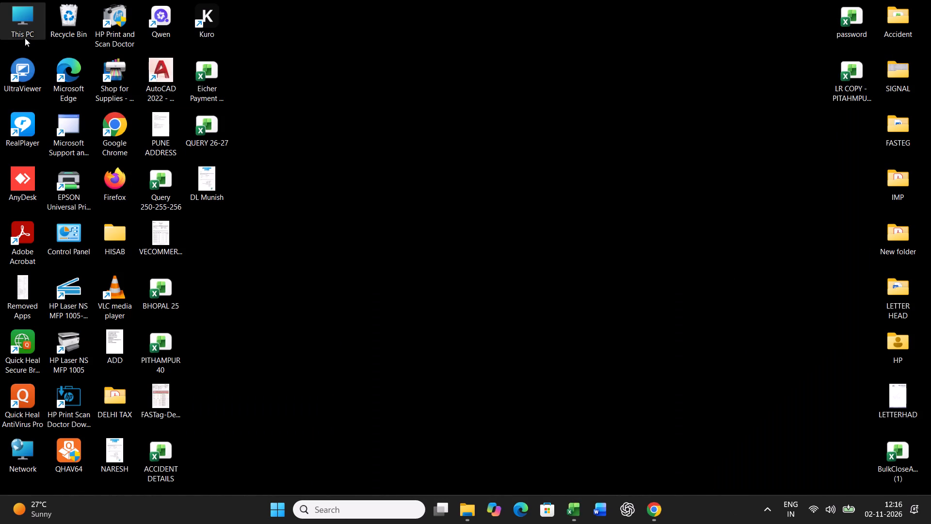
{"action": "double_click", "coordinate": [19, 11]}
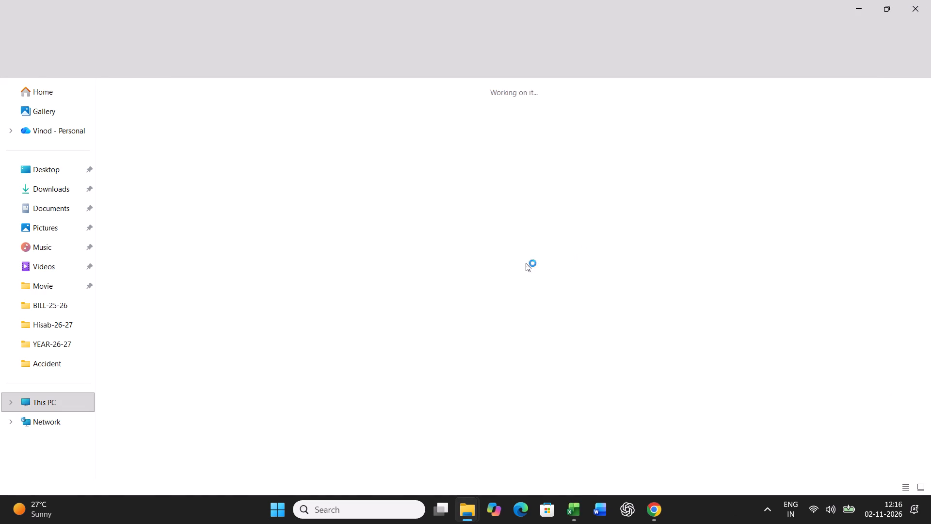
{"action": "left_click", "coordinate": [59, 342]}
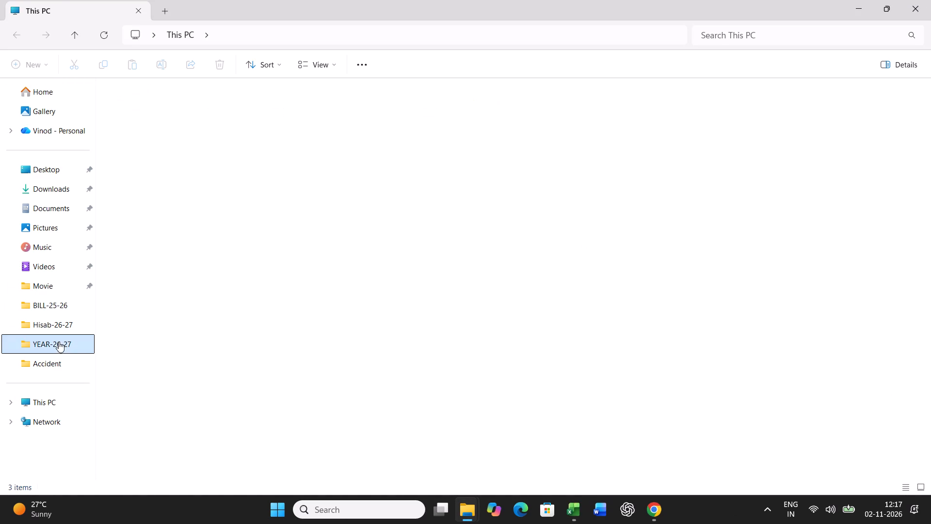
{"action": "double_click", "coordinate": [155, 219]}
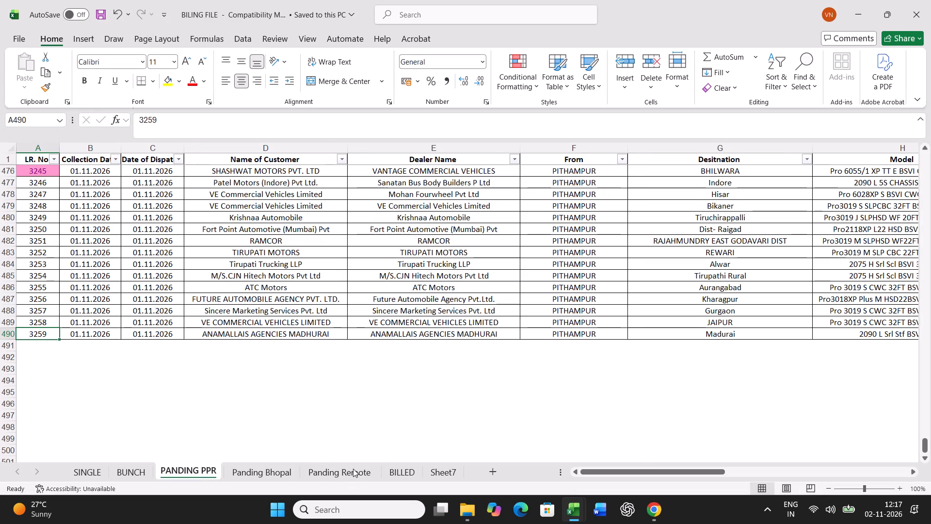
{"action": "left_click", "coordinate": [353, 469]}
{"action": "left_click", "coordinate": [348, 347]}
{"action": "key", "text": "ctrl+f"}
{"action": "key", "text": "Return"}
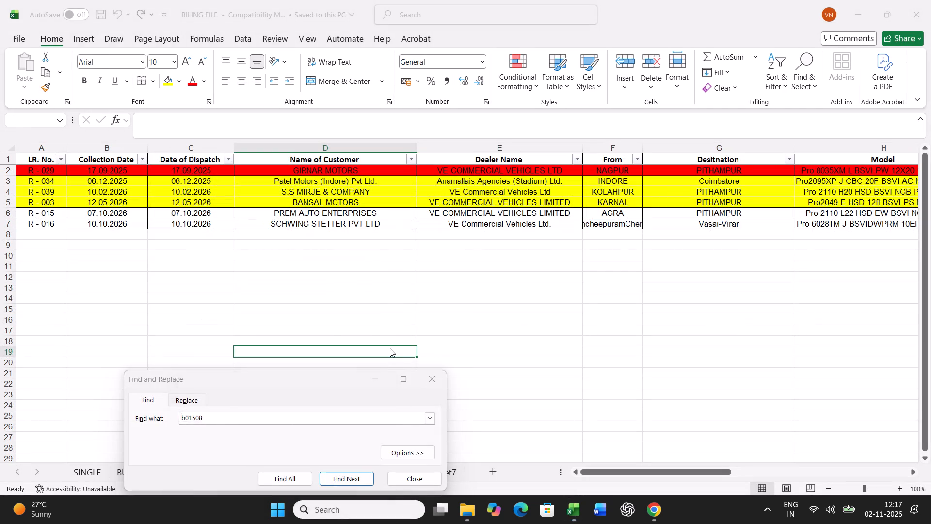
{"action": "key", "text": "Return"}
{"action": "key", "text": "Escape"}
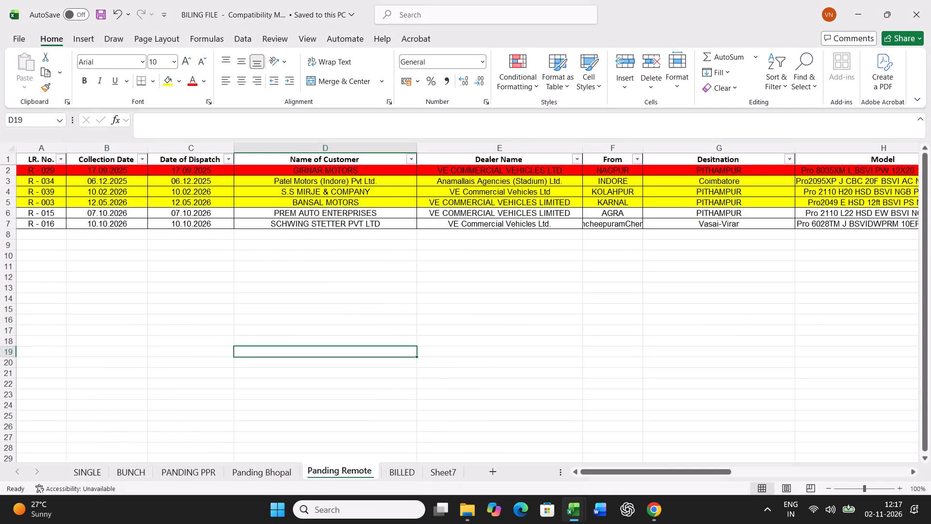
{"action": "key", "text": "Escape"}
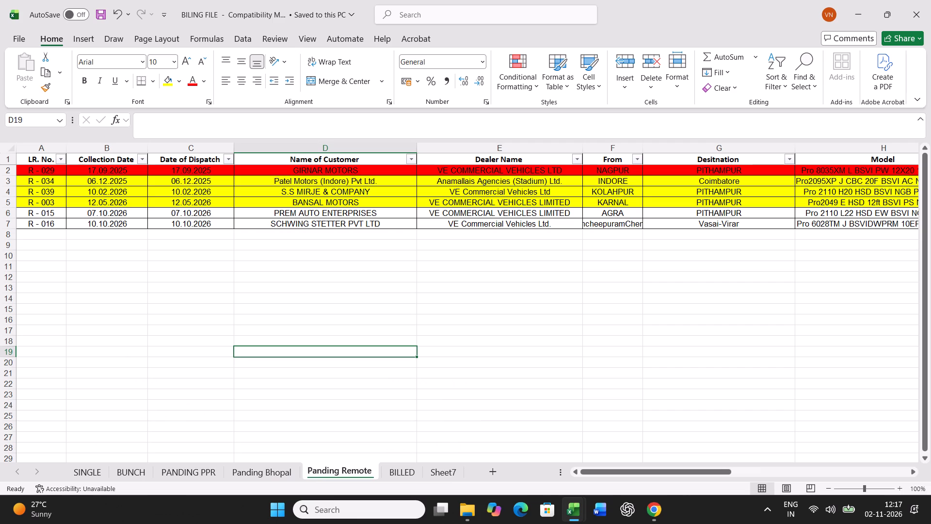
{"action": "left_click", "coordinate": [922, 9]}
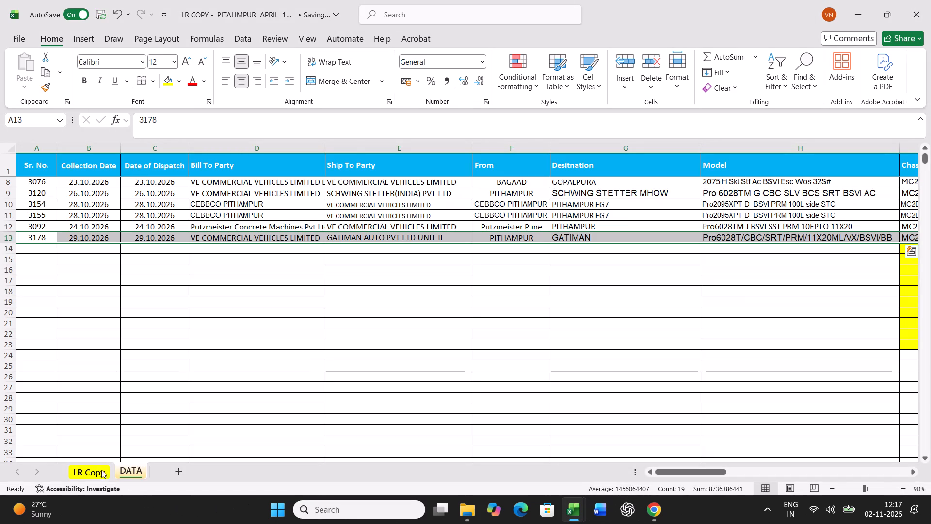
{"action": "left_click", "coordinate": [573, 501]}
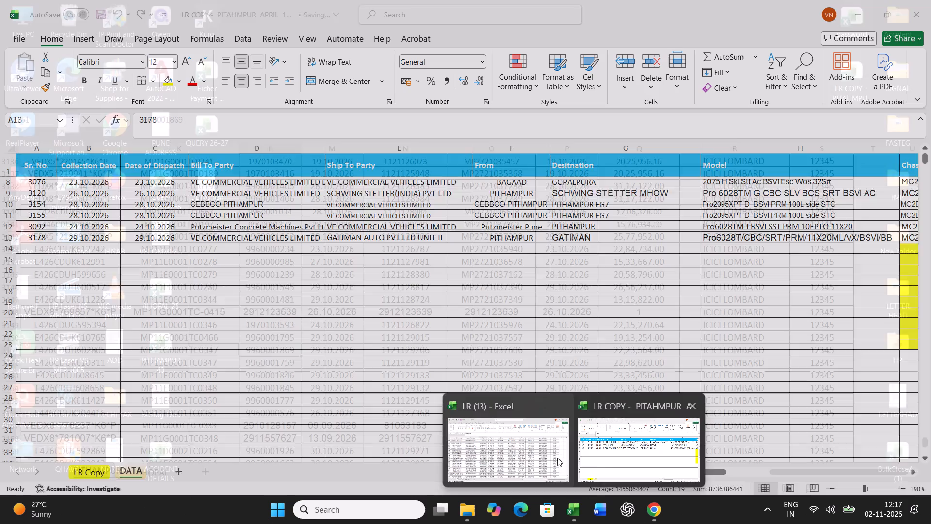
{"action": "left_click", "coordinate": [534, 450]}
{"action": "left_click", "coordinate": [160, 475]}
{"action": "left_click", "coordinate": [422, 368]}
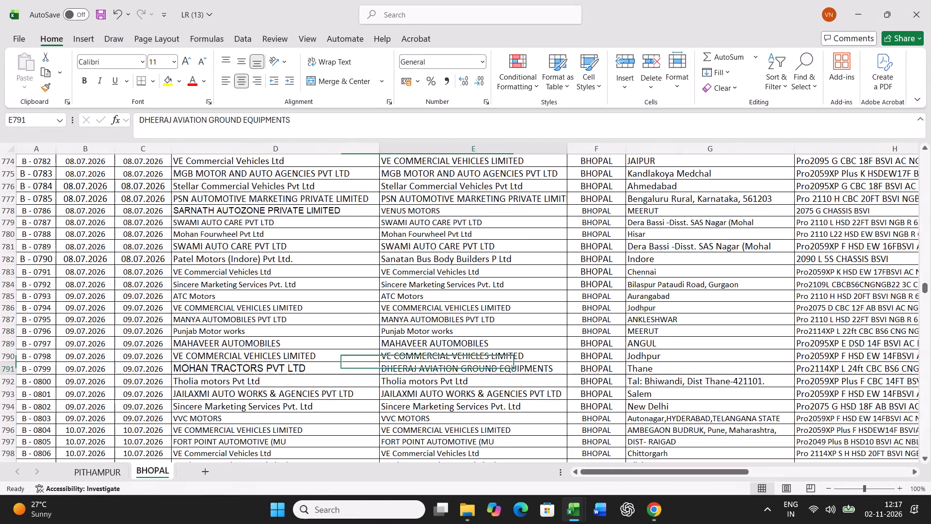
{"action": "key", "text": "ctrl+f"}
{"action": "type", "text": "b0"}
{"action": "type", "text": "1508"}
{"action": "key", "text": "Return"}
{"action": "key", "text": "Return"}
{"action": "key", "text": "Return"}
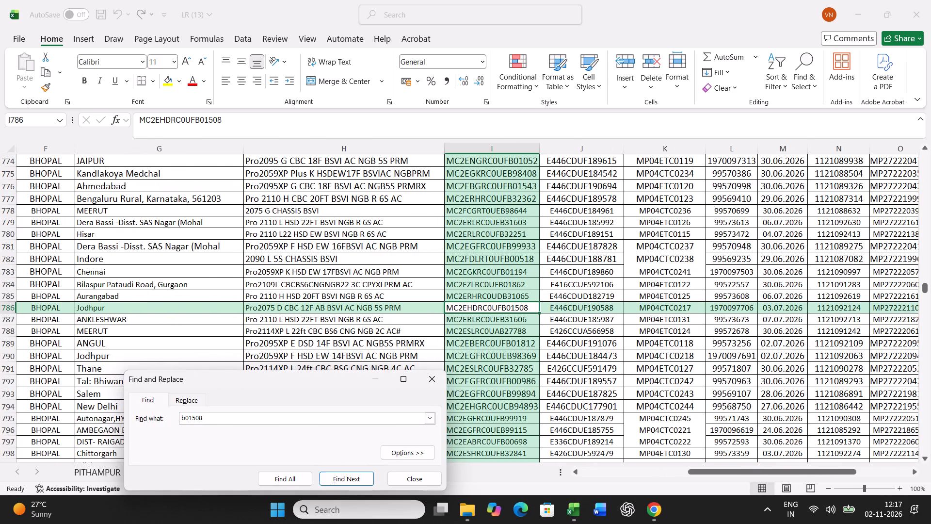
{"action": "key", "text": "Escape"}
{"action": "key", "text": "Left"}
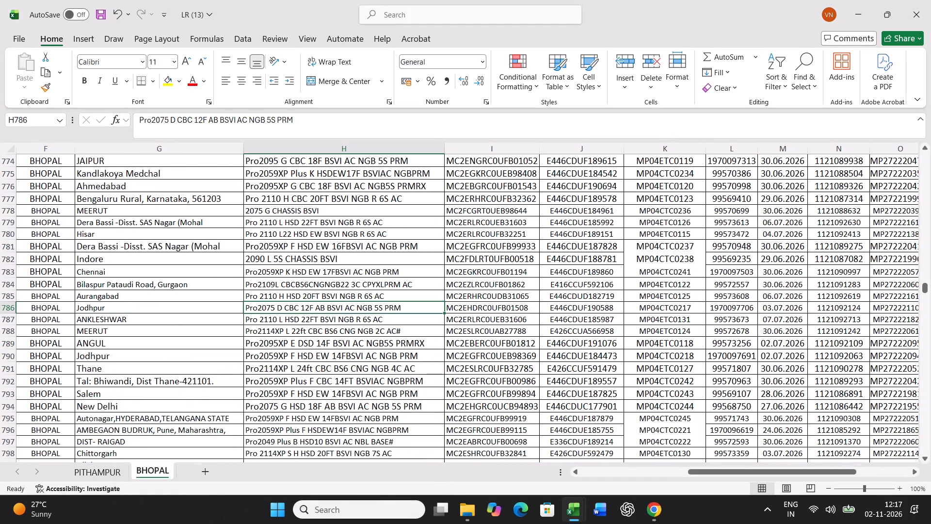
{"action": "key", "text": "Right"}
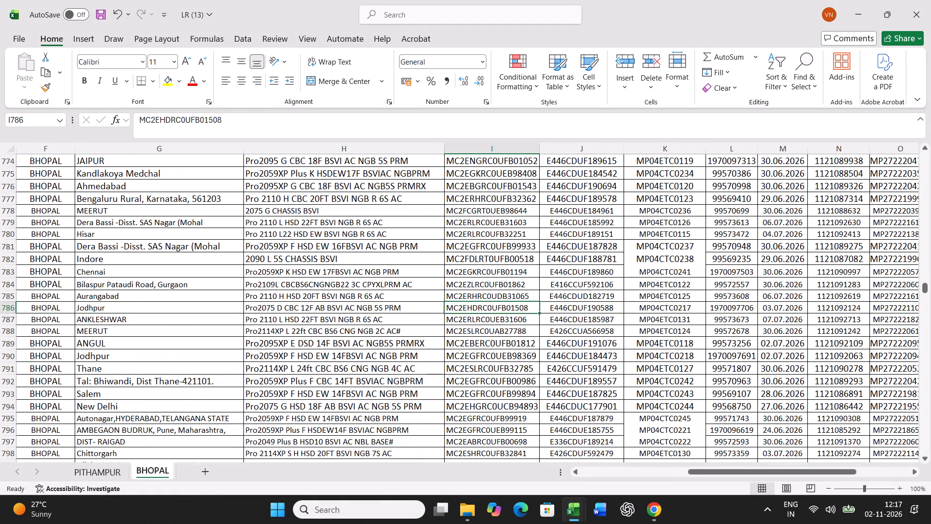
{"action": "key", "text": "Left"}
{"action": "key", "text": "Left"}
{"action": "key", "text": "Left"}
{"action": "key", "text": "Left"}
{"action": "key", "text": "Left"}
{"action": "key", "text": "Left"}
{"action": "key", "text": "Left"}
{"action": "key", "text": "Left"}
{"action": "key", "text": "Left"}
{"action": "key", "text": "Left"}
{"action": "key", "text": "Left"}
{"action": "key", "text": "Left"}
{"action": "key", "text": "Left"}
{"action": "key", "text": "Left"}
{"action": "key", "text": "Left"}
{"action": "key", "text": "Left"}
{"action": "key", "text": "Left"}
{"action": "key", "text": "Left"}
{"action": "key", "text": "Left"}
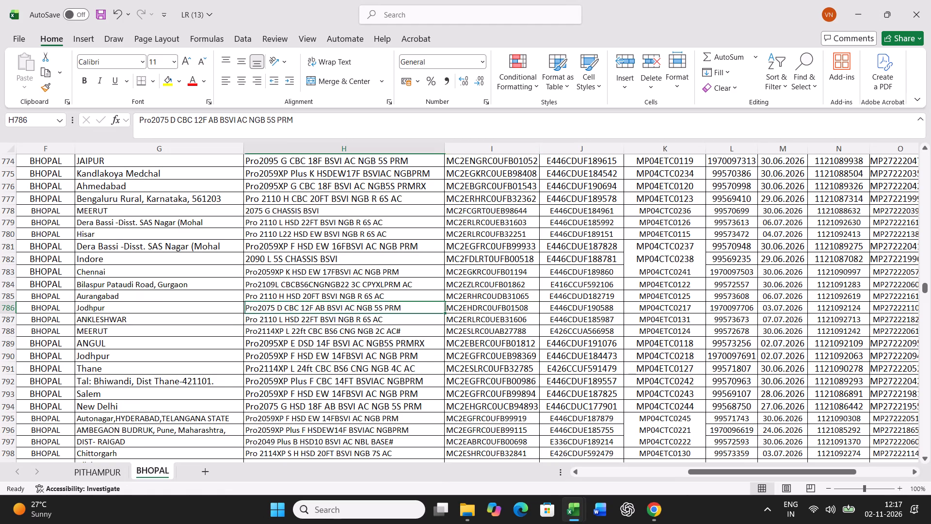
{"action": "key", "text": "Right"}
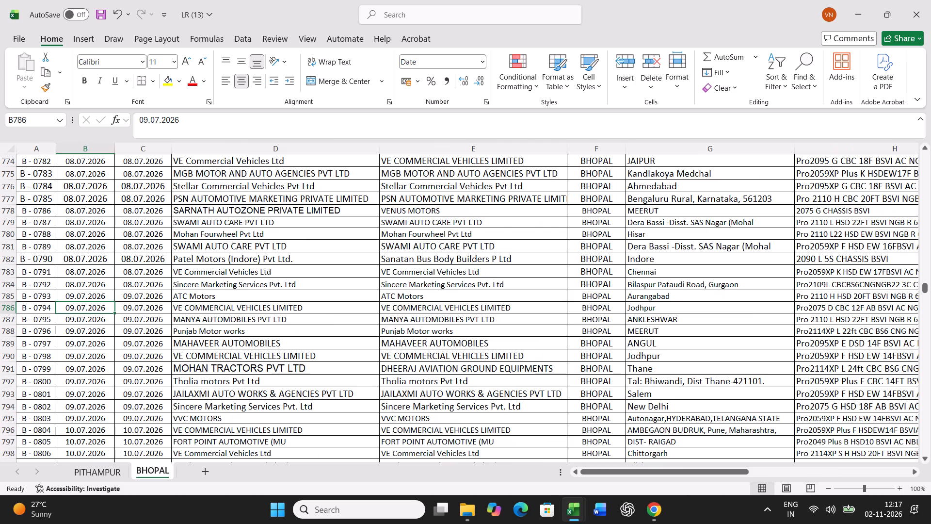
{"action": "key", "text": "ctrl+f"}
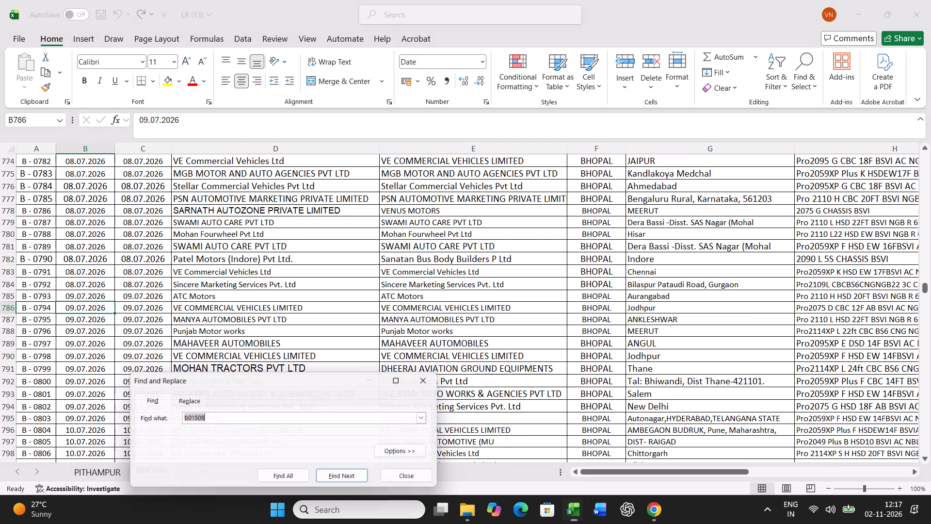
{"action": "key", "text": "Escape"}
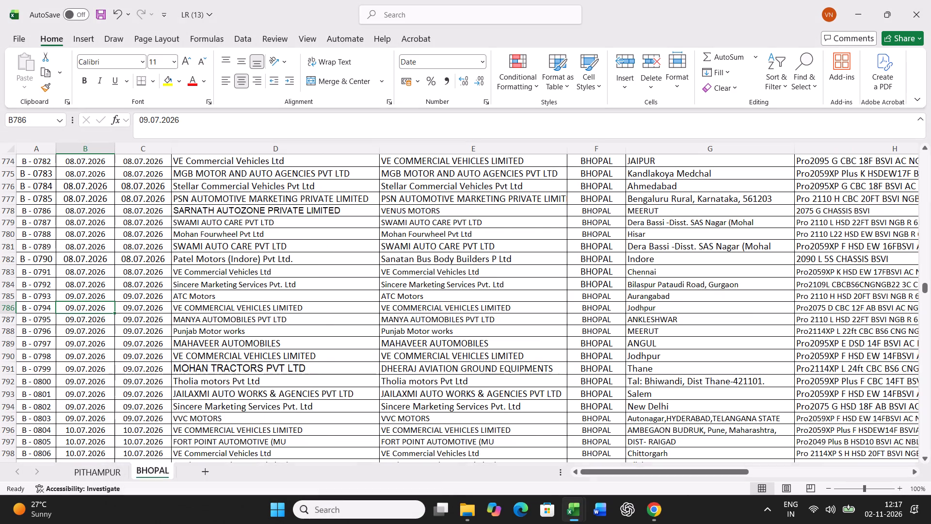
{"action": "left_click", "coordinate": [91, 469]}
{"action": "left_click", "coordinate": [320, 345]}
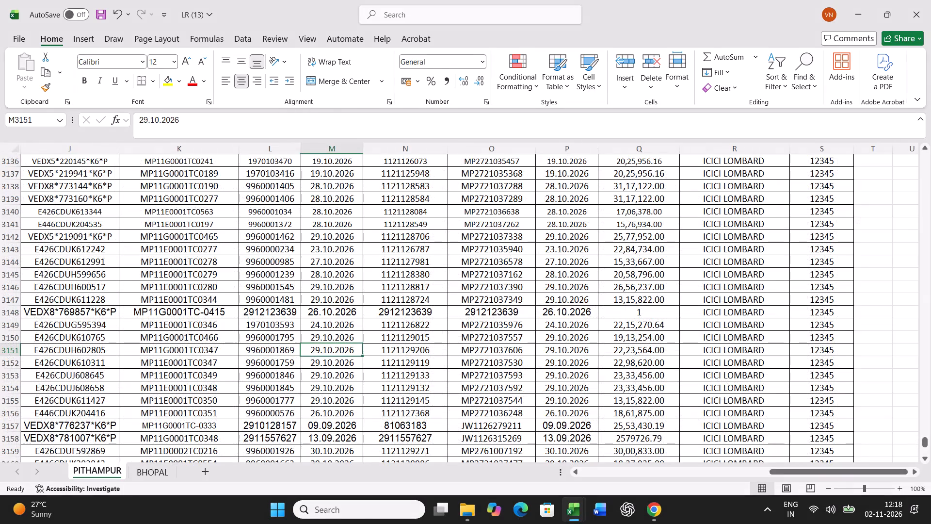
{"action": "key", "text": "ctrl+f"}
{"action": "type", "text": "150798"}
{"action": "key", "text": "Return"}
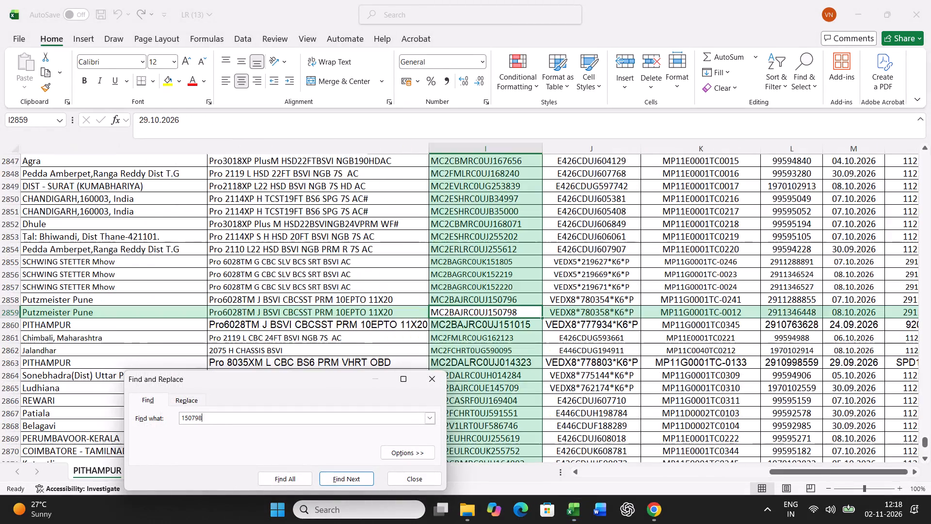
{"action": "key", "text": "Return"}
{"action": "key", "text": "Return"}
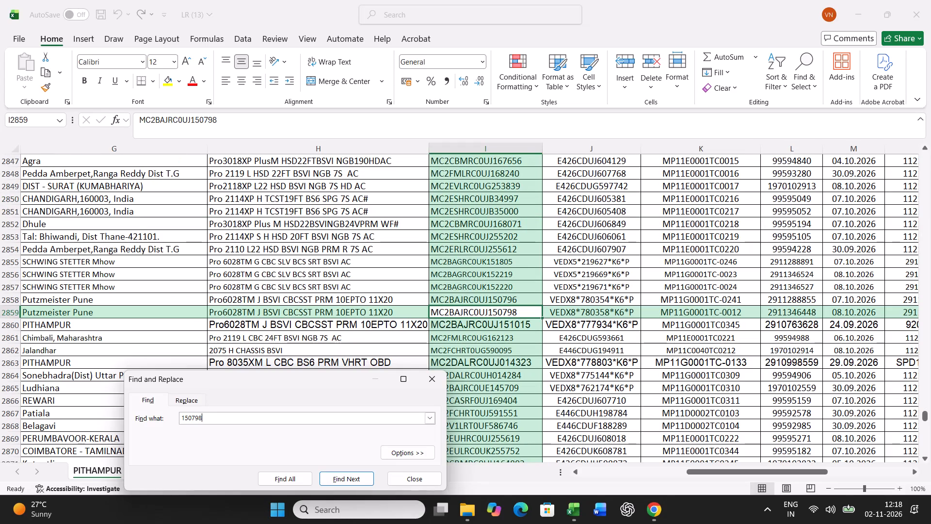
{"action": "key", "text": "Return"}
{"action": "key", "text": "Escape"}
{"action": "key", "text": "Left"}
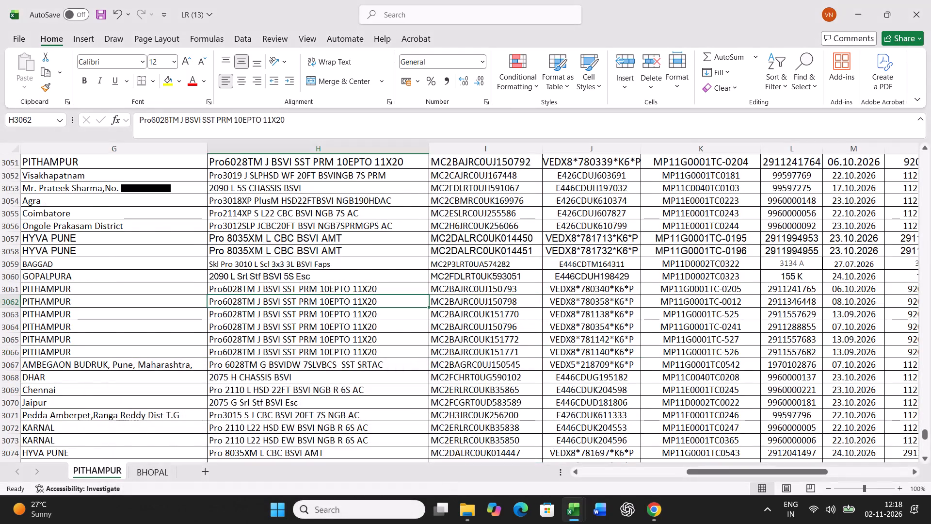
Copy the whole entry in row 3062 of the PITHAMPUR sheet into row 14 of the LR COPY workbook's DATA sheet.
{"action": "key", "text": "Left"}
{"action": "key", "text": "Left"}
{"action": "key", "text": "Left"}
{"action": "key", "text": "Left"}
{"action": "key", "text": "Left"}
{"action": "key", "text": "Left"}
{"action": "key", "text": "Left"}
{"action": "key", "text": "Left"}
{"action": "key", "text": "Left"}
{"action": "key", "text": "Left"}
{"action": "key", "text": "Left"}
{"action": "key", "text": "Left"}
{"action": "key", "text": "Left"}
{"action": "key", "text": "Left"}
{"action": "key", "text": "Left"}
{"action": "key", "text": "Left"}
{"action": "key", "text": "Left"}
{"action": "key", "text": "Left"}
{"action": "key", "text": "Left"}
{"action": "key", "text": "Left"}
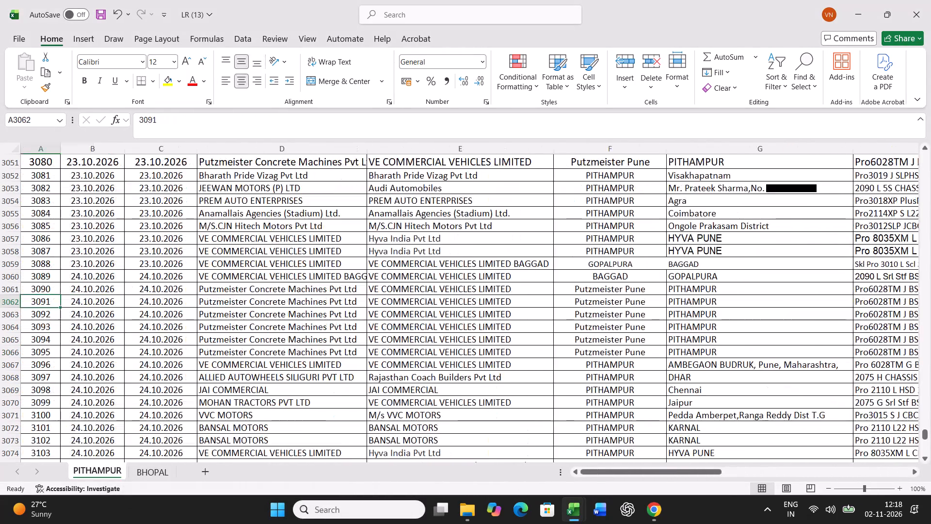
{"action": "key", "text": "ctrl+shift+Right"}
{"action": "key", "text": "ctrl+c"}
{"action": "left_click", "coordinate": [583, 509]}
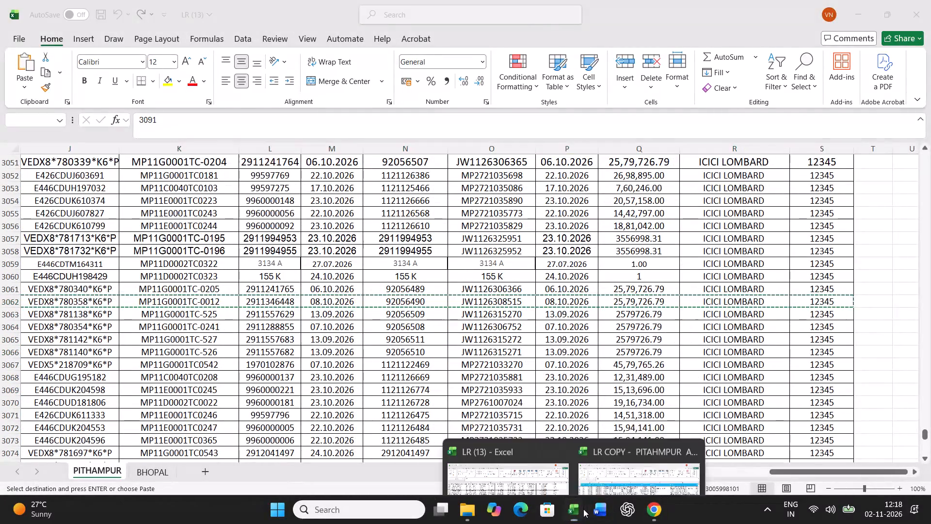
{"action": "left_click", "coordinate": [628, 447]}
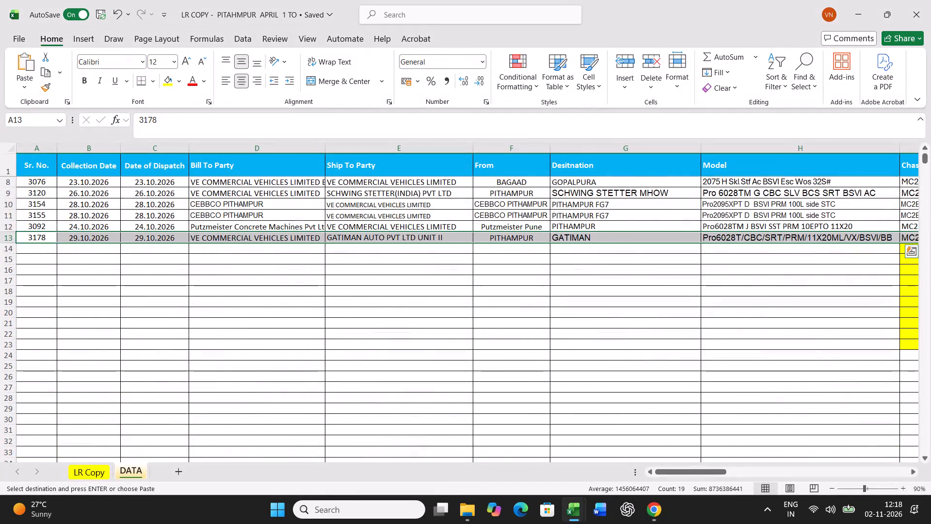
{"action": "left_click", "coordinate": [40, 252]}
{"action": "key", "text": "ctrl+v"}
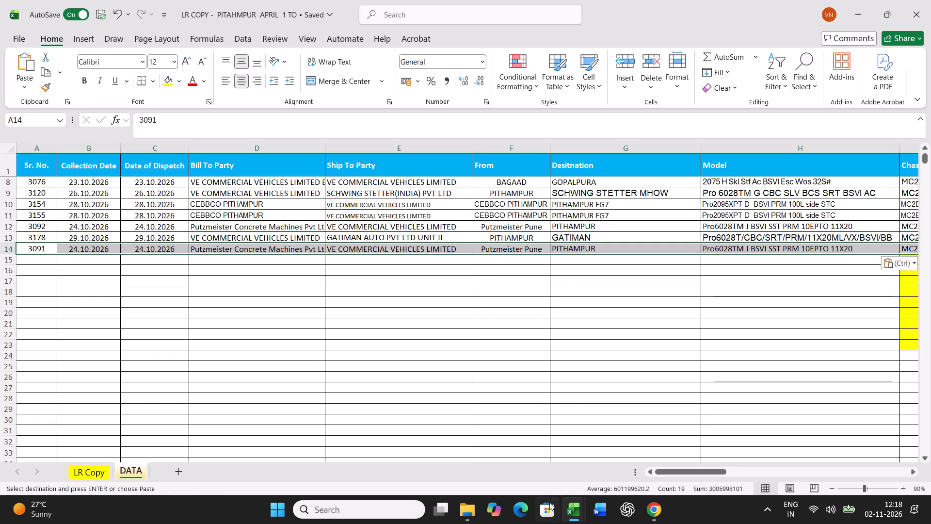
Return to LR (13), search the PITHAMPUR sheet for 150798 again, compare its occurrences, and check the serial number in row 3062.
{"action": "left_click", "coordinate": [569, 508]}
{"action": "left_click", "coordinate": [521, 453]}
{"action": "left_click", "coordinate": [420, 353]}
{"action": "key", "text": "ctrl+f"}
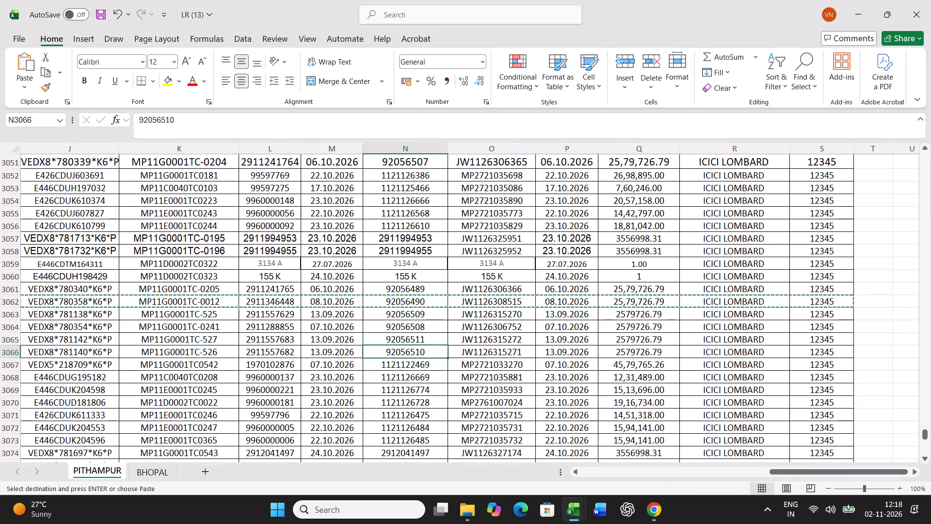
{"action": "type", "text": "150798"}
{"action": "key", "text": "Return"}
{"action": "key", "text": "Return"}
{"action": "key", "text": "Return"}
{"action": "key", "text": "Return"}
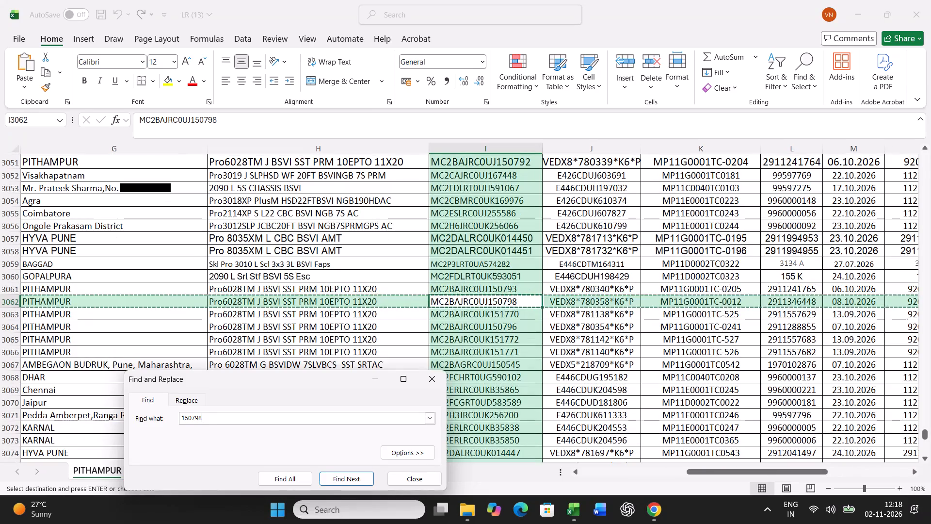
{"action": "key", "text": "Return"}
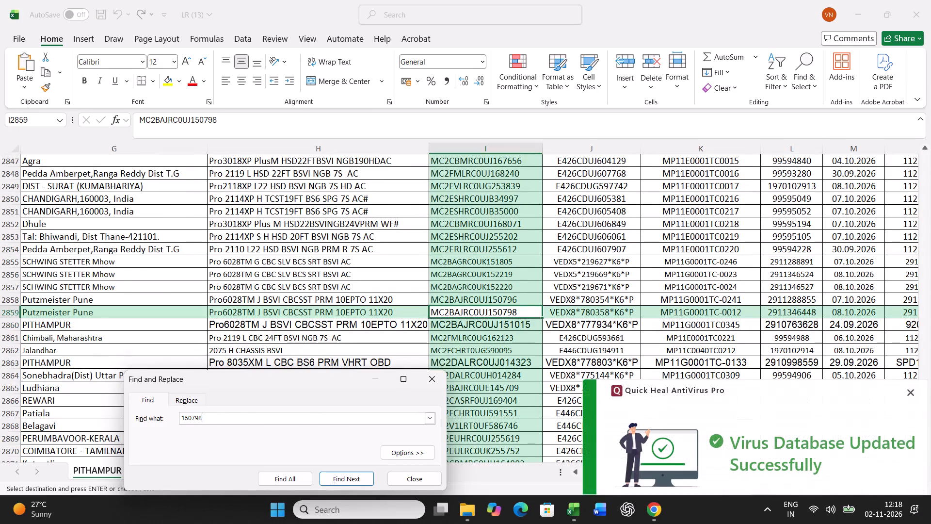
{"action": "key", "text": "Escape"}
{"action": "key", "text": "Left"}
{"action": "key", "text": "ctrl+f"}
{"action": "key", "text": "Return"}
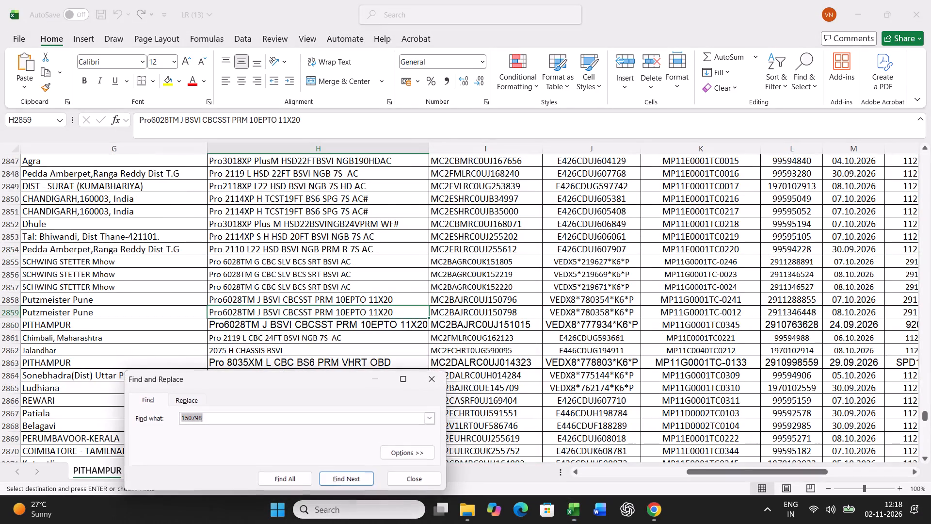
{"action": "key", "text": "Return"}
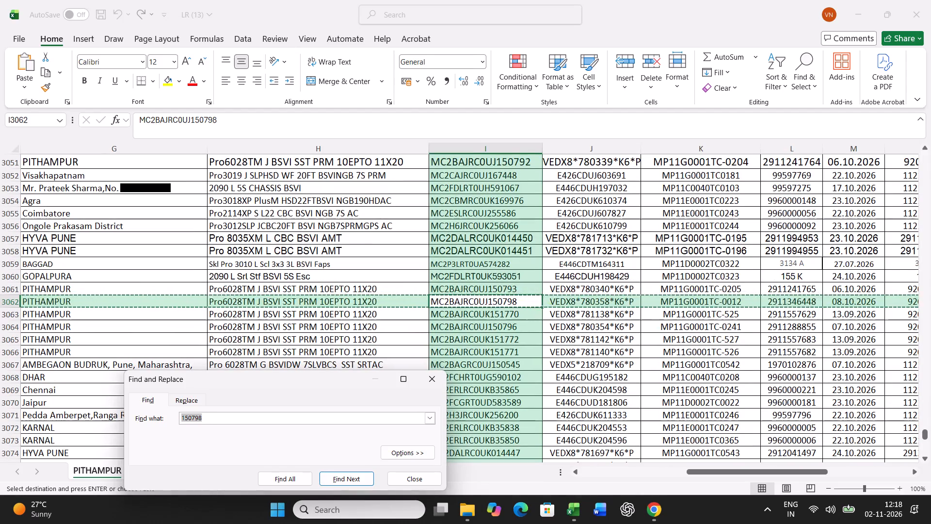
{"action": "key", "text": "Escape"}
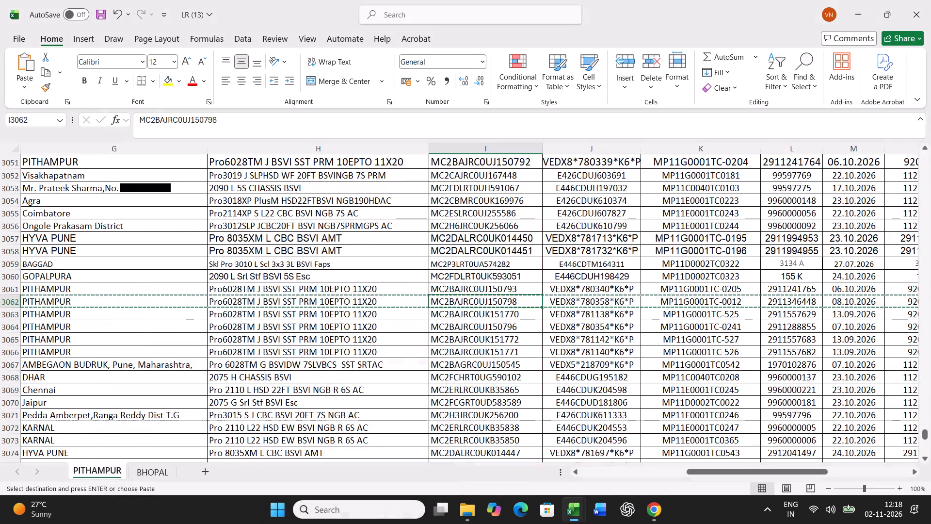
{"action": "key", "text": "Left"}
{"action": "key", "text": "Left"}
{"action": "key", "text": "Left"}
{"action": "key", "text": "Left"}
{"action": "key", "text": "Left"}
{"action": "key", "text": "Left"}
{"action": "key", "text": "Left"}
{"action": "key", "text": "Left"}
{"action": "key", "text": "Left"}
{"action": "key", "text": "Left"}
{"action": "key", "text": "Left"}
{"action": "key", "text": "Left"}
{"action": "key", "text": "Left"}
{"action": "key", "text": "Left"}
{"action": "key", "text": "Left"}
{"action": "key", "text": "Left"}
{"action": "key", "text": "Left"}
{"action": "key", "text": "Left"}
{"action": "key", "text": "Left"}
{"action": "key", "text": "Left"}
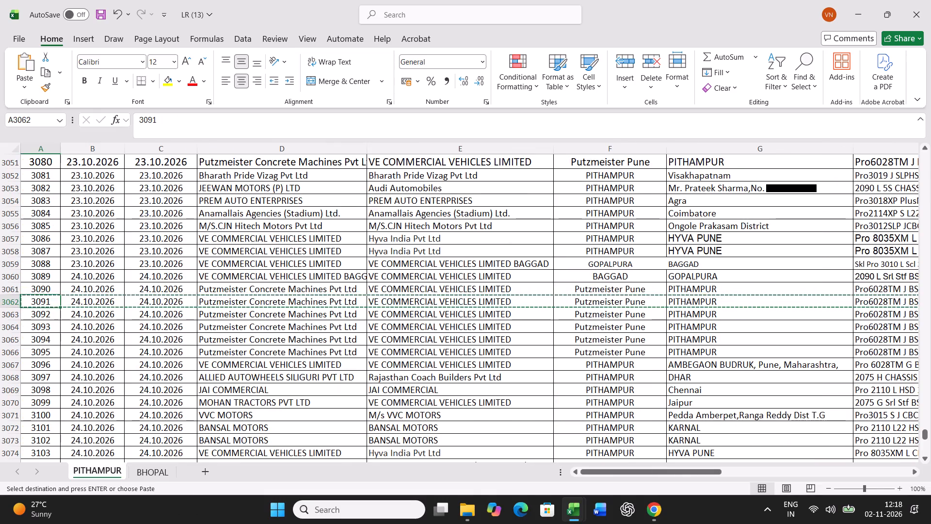
{"action": "left_click", "coordinate": [508, 317]}
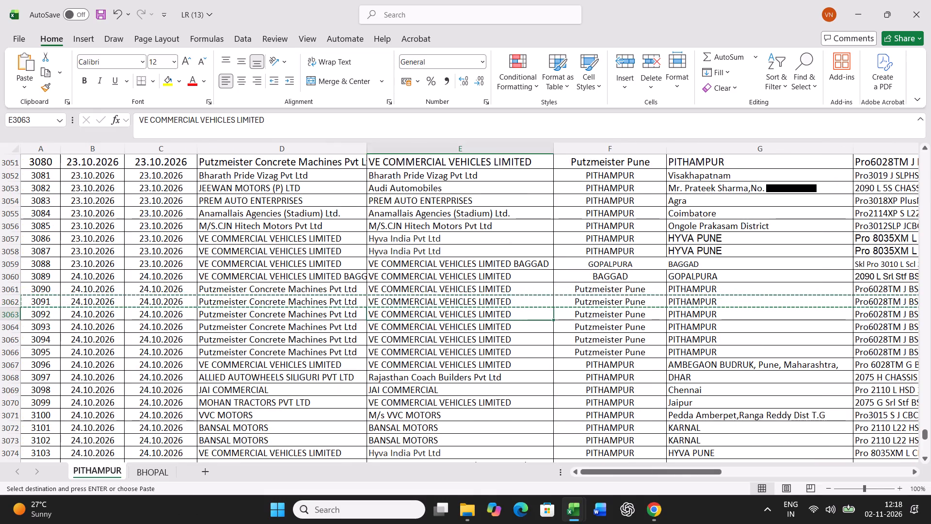
{"action": "key", "text": "ctrl+f"}
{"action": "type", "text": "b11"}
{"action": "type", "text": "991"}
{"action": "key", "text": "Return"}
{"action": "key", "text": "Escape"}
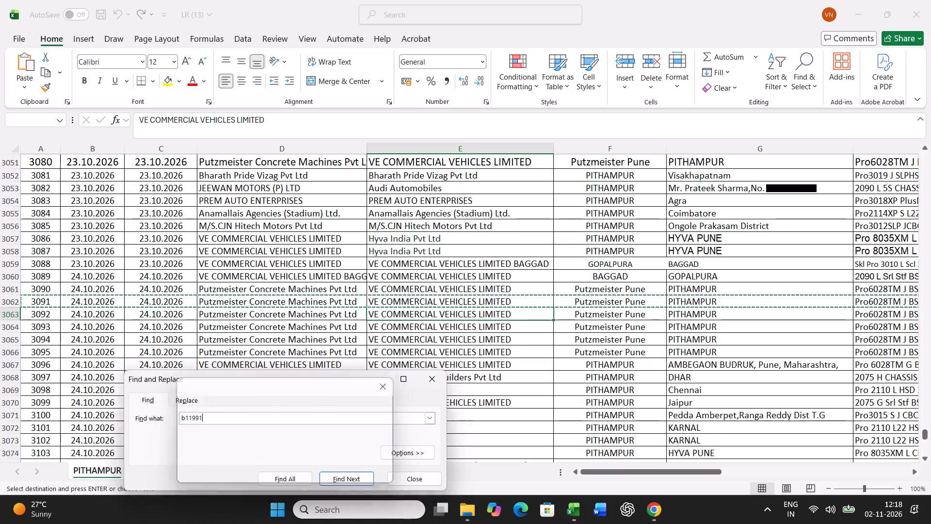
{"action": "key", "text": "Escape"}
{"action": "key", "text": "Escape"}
{"action": "left_click", "coordinate": [156, 473]}
{"action": "left_click", "coordinate": [321, 315]}
{"action": "key", "text": "ctrl+f"}
{"action": "key", "text": "Return"}
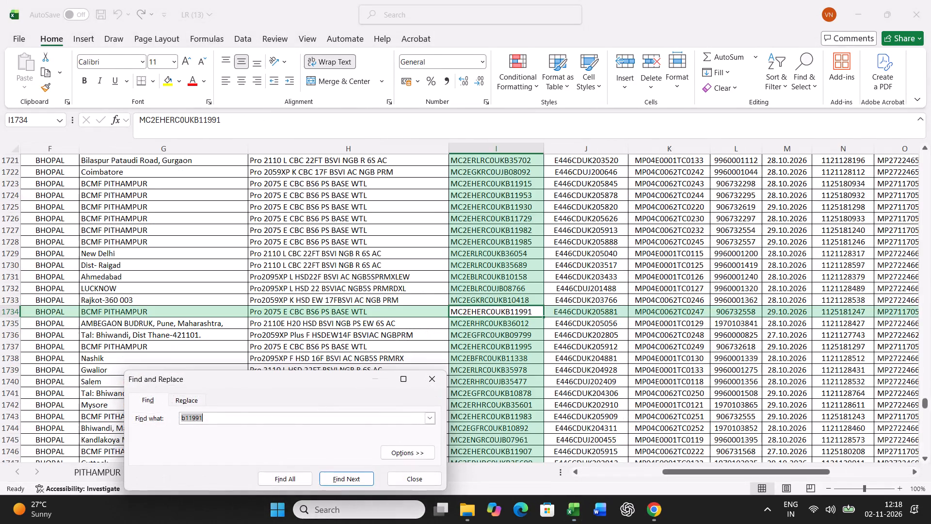
{"action": "key", "text": "Return"}
{"action": "key", "text": "Return"}
{"action": "key", "text": "Escape"}
{"action": "key", "text": "Left"}
{"action": "key", "text": "Left"}
{"action": "key", "text": "Left"}
{"action": "key", "text": "Left"}
{"action": "key", "text": "Left"}
{"action": "key", "text": "Left"}
{"action": "key", "text": "Left"}
{"action": "key", "text": "Left"}
{"action": "key", "text": "Left"}
{"action": "key", "text": "Left"}
{"action": "key", "text": "Left"}
{"action": "key", "text": "Left"}
{"action": "key", "text": "Left"}
{"action": "key", "text": "Left"}
{"action": "key", "text": "Left"}
{"action": "key", "text": "Left"}
{"action": "key", "text": "Left"}
{"action": "key", "text": "Left"}
{"action": "key", "text": "Left"}
{"action": "key", "text": "Left"}
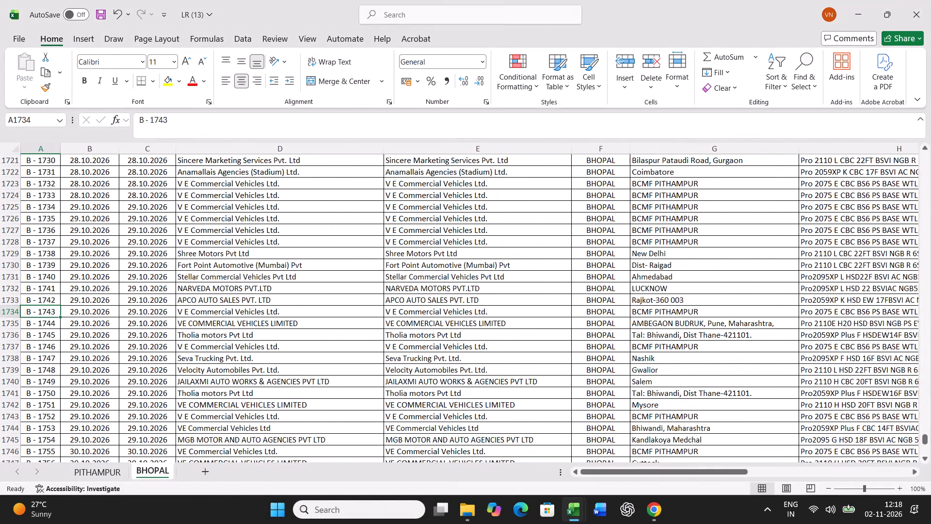
{"action": "key", "text": "ctrl+shift+Right"}
{"action": "key", "text": "ctrl+c"}
{"action": "left_click", "coordinate": [582, 502]}
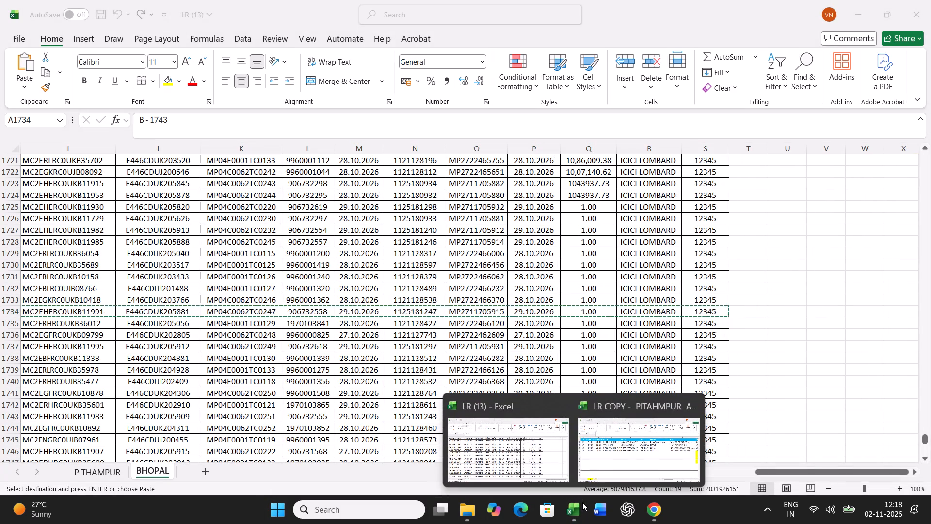
{"action": "left_click", "coordinate": [644, 449]}
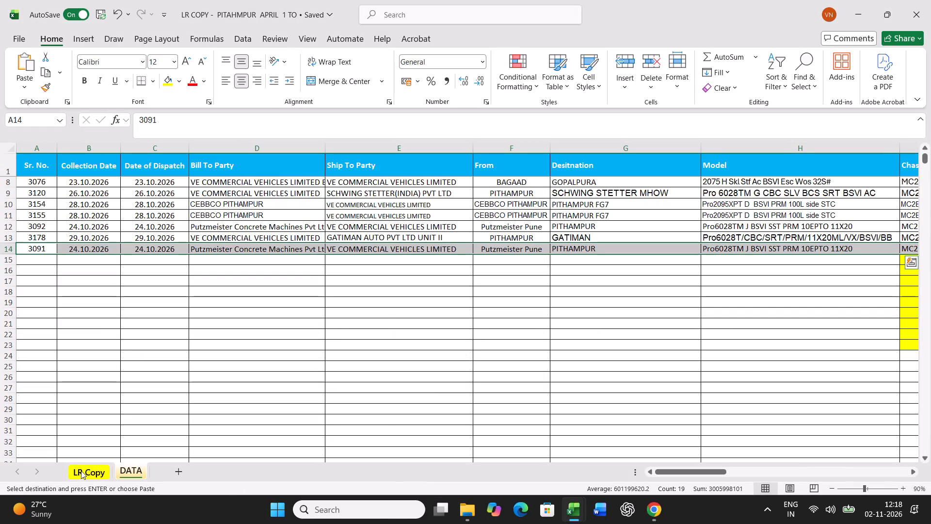
{"action": "left_click", "coordinate": [48, 259]}
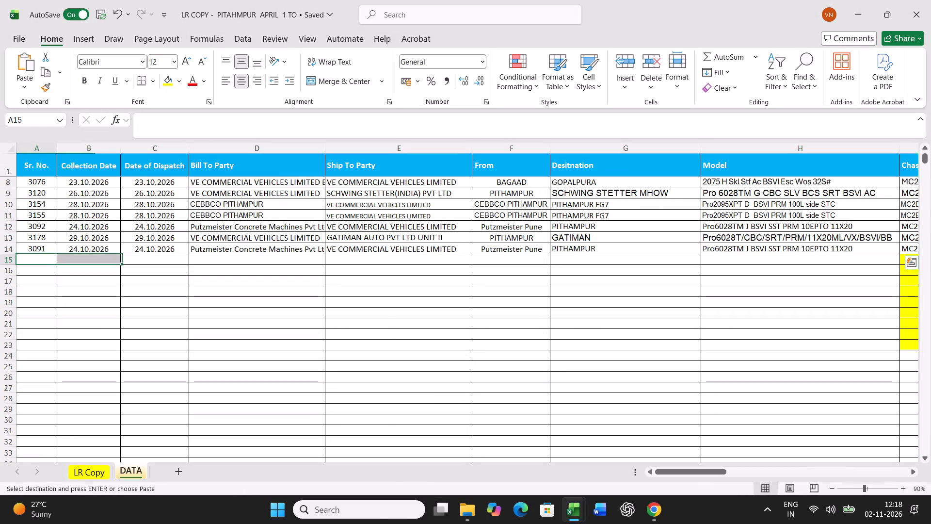
{"action": "key", "text": "ctrl+v"}
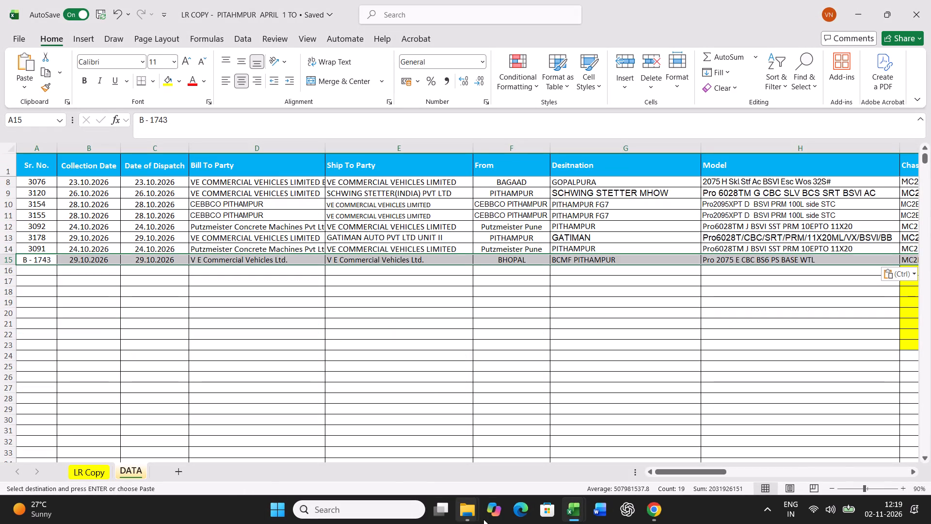
{"action": "left_click", "coordinate": [564, 511]}
{"action": "left_click", "coordinate": [498, 456]}
{"action": "left_click", "coordinate": [420, 393]}
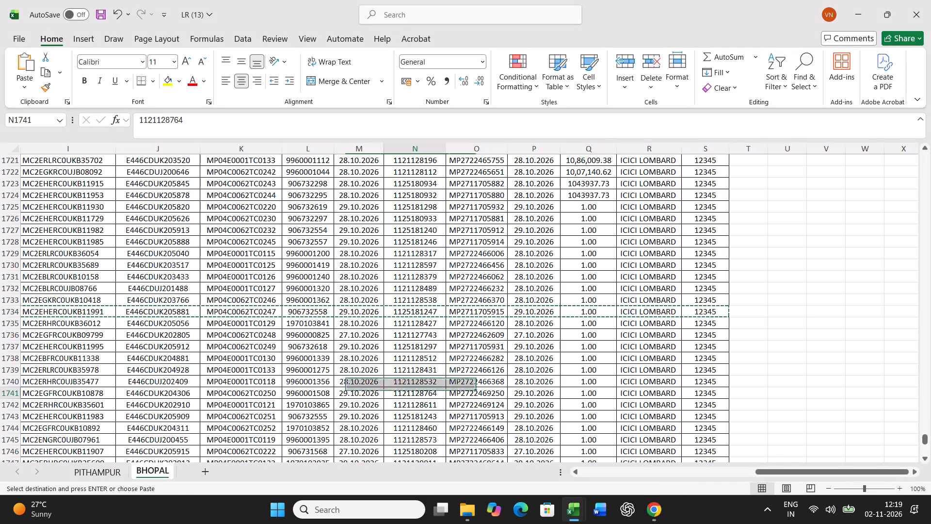
{"action": "key", "text": "ctrl+f"}
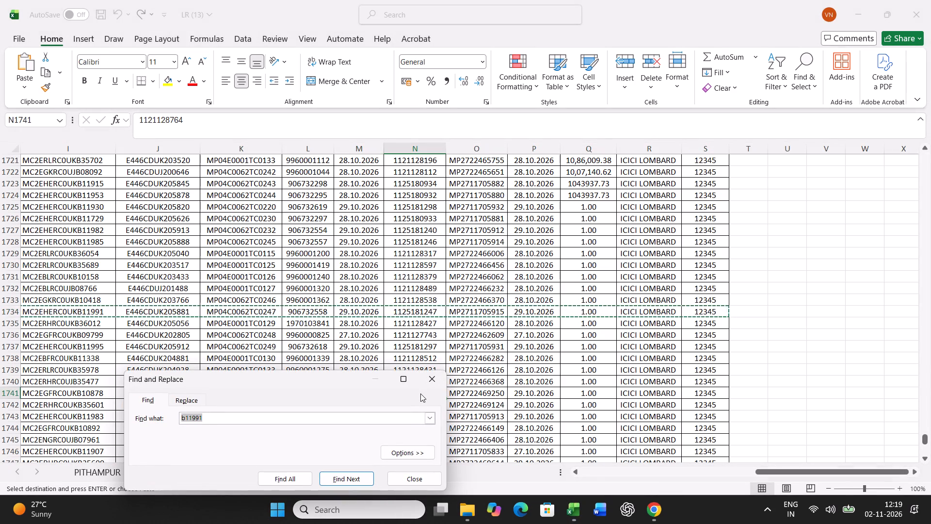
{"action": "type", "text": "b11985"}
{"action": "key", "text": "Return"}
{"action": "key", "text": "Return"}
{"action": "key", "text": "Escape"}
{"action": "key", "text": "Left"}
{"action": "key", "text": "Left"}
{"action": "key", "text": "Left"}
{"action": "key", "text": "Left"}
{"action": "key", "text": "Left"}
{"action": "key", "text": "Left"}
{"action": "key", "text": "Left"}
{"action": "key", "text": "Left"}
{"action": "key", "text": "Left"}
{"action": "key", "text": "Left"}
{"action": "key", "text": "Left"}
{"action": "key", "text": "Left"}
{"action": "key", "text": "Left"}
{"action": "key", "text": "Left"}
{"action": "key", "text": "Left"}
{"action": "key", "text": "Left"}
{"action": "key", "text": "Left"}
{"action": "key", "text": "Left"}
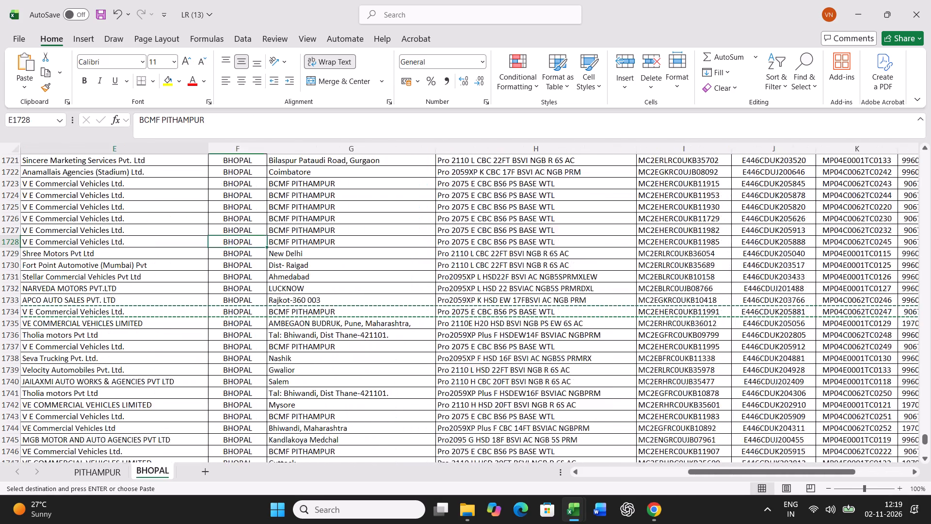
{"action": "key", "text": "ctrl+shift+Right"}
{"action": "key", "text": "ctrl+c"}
{"action": "left_click", "coordinate": [582, 508]}
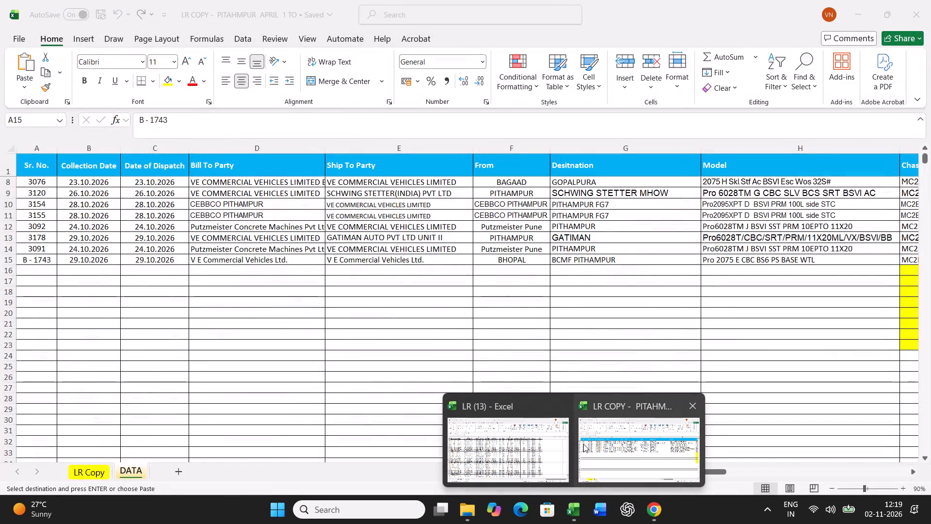
{"action": "left_click", "coordinate": [586, 443]}
{"action": "left_click", "coordinate": [39, 270]}
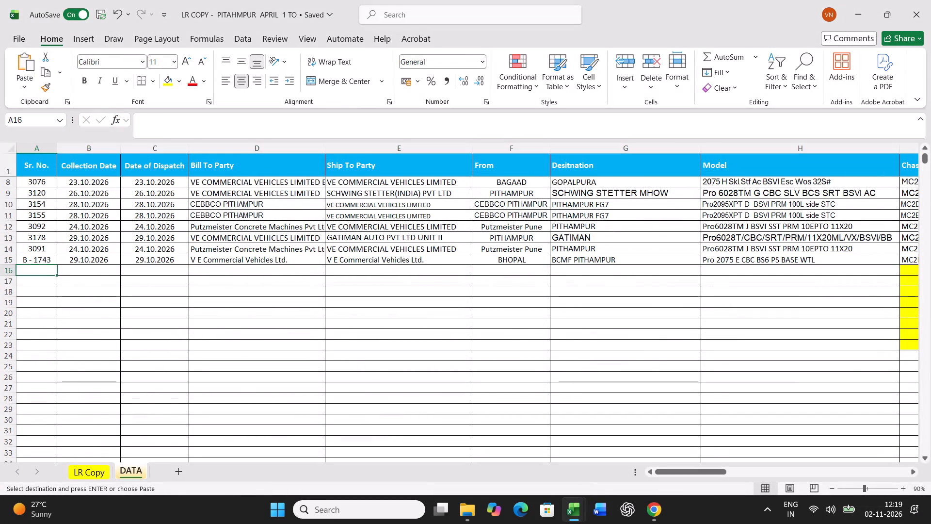
{"action": "key", "text": "ctrl+v"}
Find chassis number b11916 on LR (13)'s BHOPAL sheet and copy its whole entry into row 17 of LR COPY's DATA sheet.
{"action": "left_click", "coordinate": [578, 508]}
{"action": "left_click", "coordinate": [531, 448]}
{"action": "left_click", "coordinate": [479, 343]}
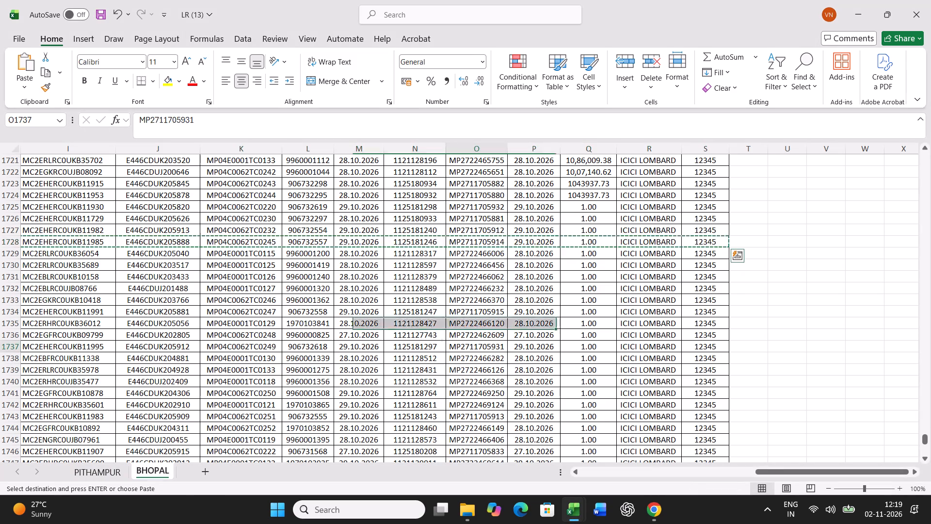
{"action": "key", "text": "ctrl+f"}
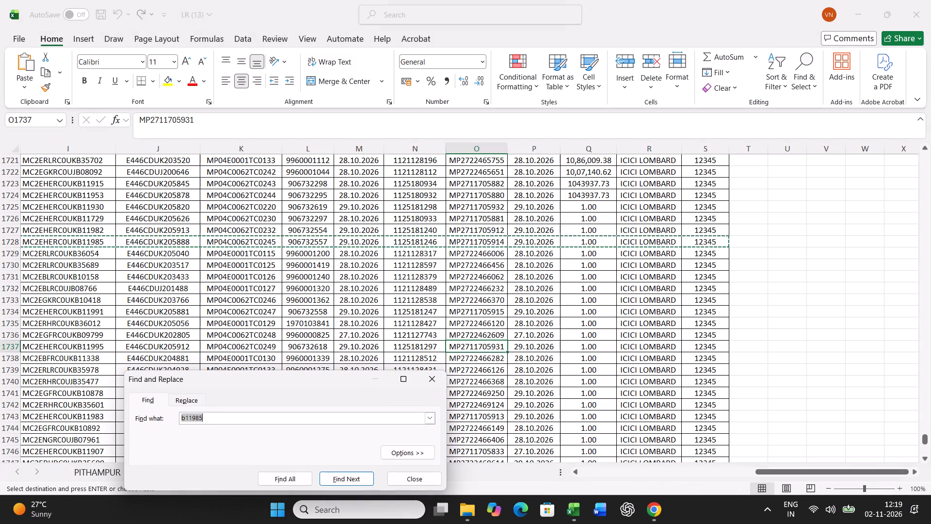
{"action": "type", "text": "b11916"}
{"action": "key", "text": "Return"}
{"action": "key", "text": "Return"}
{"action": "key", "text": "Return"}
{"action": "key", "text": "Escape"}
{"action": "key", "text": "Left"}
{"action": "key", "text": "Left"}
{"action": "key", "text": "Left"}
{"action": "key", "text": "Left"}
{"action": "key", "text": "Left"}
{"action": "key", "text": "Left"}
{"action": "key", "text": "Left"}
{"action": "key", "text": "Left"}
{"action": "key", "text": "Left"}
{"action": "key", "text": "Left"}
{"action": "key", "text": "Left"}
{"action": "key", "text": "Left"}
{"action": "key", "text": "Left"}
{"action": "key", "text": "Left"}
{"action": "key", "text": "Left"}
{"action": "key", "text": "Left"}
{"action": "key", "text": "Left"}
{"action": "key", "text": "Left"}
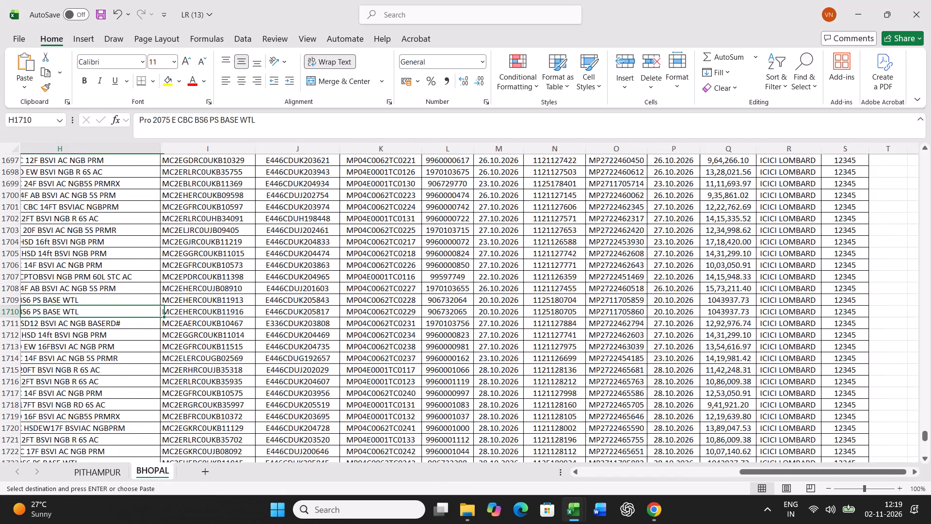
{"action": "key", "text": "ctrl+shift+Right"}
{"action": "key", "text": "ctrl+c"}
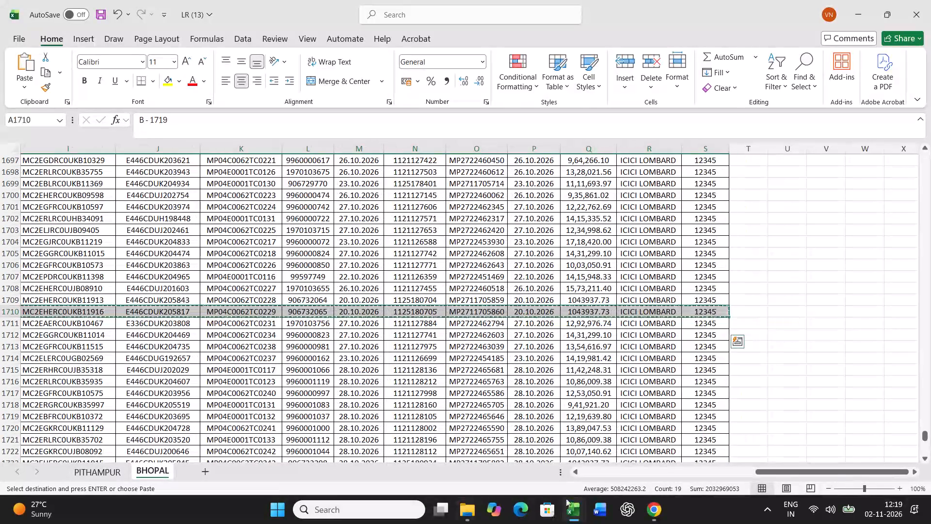
{"action": "left_click", "coordinate": [584, 511]}
{"action": "left_click", "coordinate": [520, 457]}
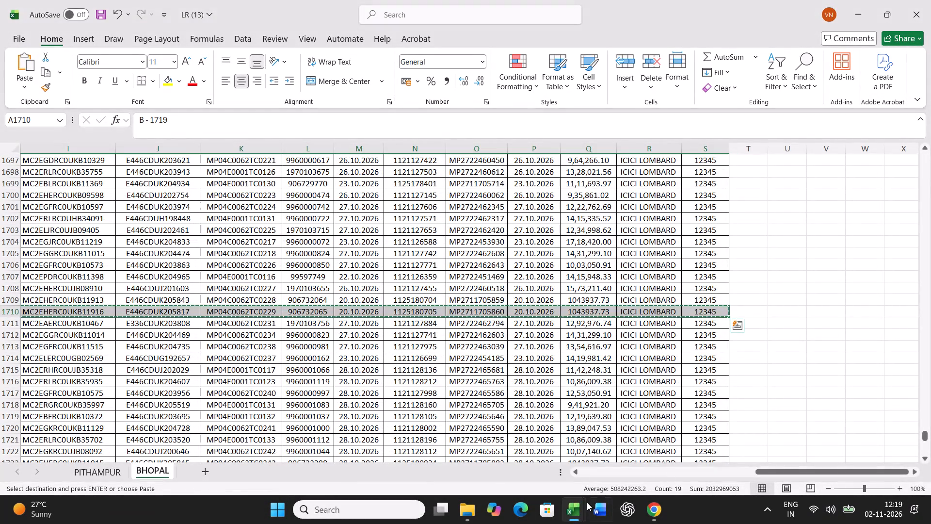
{"action": "left_click", "coordinate": [572, 515]}
{"action": "left_click", "coordinate": [615, 465]}
{"action": "left_click", "coordinate": [36, 281]}
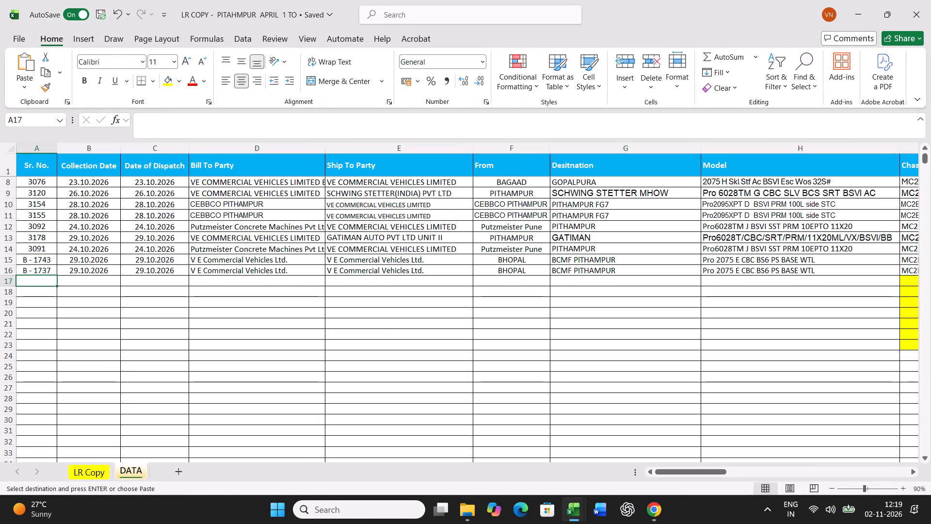
{"action": "key", "text": "ctrl+v"}
{"action": "left_click", "coordinate": [578, 508]}
{"action": "left_click", "coordinate": [518, 460]}
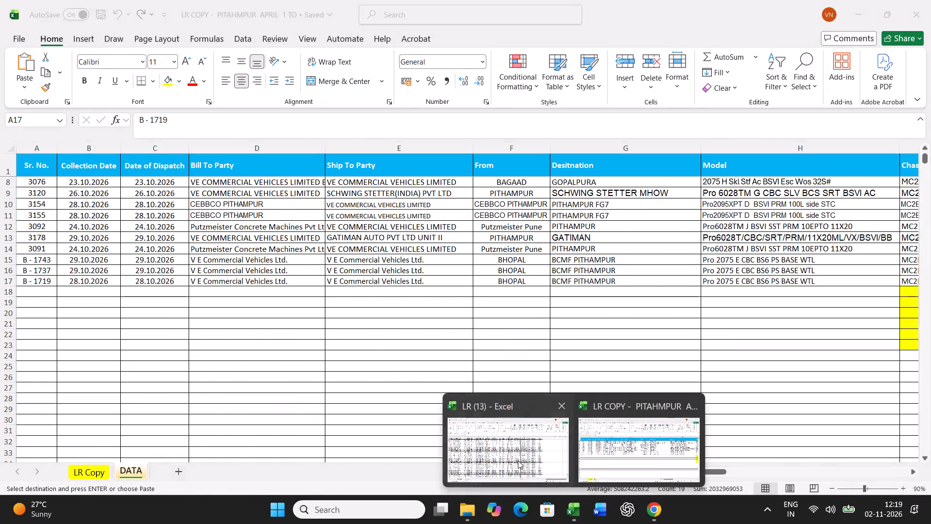
{"action": "left_click", "coordinate": [431, 348]}
{"action": "key", "text": "ctrl+f"}
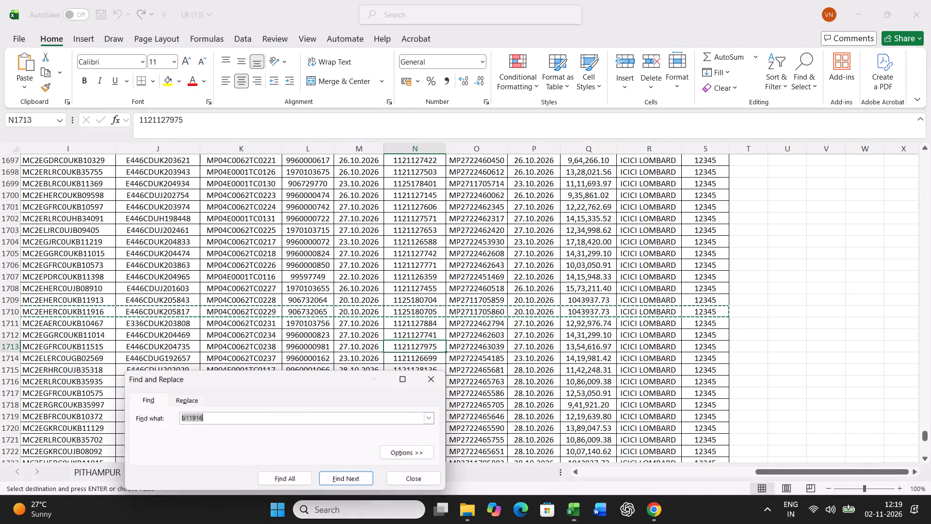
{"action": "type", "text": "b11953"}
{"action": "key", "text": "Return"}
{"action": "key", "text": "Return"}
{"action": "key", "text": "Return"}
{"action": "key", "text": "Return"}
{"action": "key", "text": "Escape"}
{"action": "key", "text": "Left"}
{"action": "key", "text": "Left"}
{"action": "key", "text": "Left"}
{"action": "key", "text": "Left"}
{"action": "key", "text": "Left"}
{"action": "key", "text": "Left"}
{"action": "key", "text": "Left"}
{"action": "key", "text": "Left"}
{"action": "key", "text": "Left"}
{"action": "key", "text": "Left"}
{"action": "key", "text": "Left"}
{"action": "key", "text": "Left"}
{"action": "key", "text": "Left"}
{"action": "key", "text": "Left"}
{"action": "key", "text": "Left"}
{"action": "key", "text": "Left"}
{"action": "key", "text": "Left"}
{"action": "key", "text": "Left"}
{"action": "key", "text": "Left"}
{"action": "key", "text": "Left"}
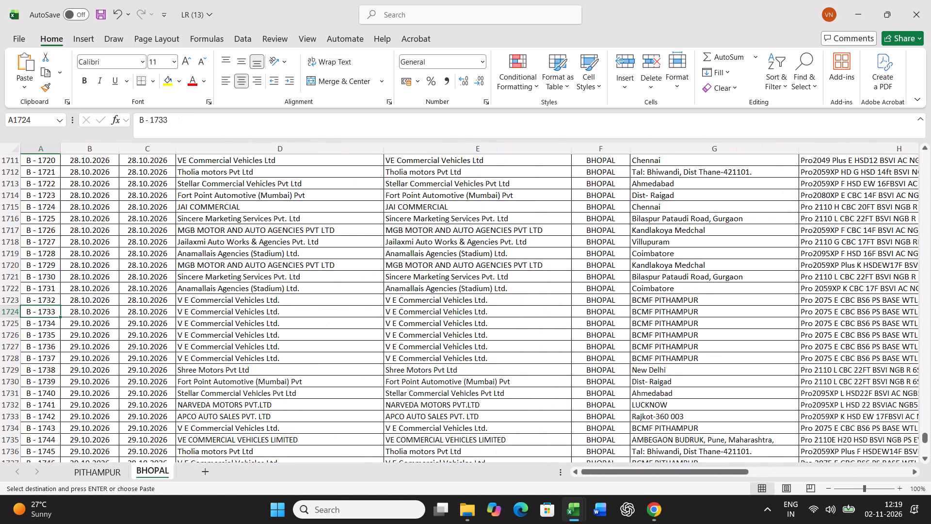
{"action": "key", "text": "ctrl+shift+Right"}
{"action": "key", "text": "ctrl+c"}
{"action": "left_click", "coordinate": [569, 507]}
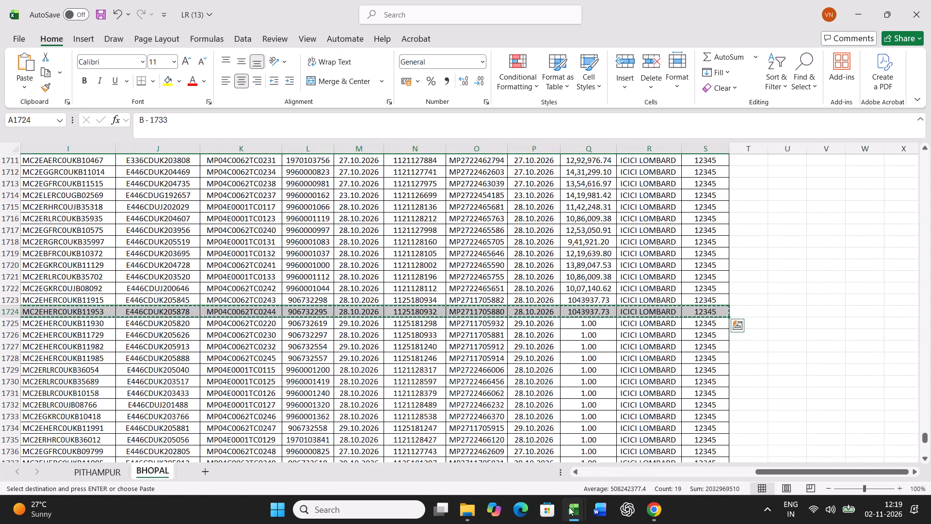
{"action": "left_click", "coordinate": [630, 443]}
{"action": "left_click", "coordinate": [36, 295]}
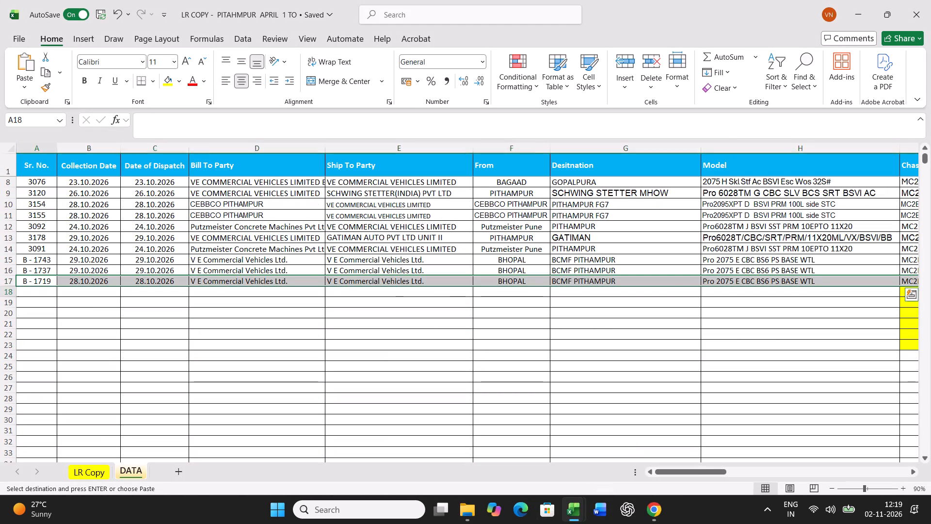
{"action": "key", "text": "ctrl+v"}
{"action": "left_click", "coordinate": [565, 508]}
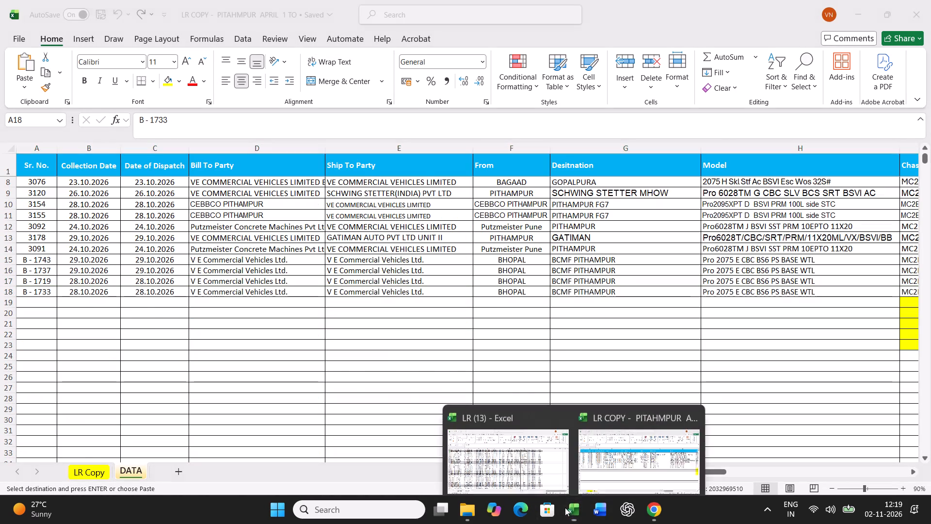
{"action": "left_click", "coordinate": [499, 455]}
{"action": "left_click", "coordinate": [454, 381]}
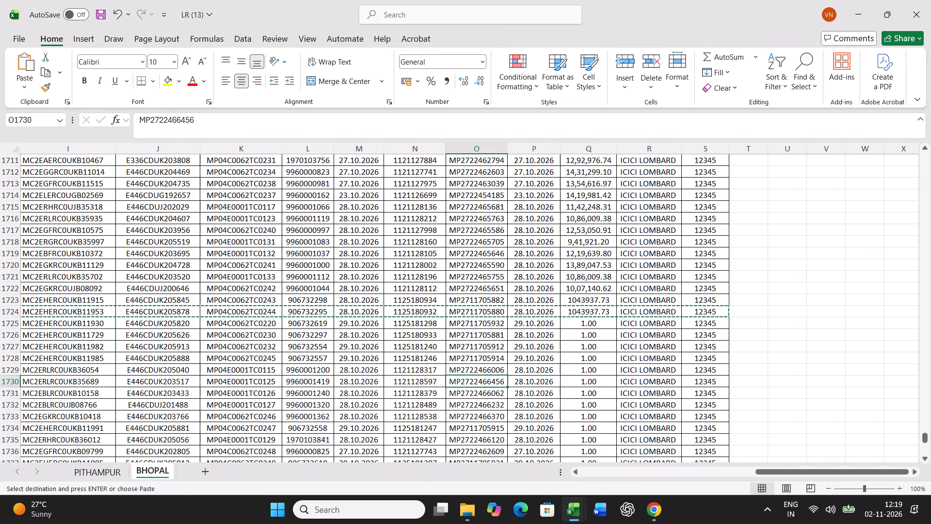
{"action": "key", "text": "ctrl+f"}
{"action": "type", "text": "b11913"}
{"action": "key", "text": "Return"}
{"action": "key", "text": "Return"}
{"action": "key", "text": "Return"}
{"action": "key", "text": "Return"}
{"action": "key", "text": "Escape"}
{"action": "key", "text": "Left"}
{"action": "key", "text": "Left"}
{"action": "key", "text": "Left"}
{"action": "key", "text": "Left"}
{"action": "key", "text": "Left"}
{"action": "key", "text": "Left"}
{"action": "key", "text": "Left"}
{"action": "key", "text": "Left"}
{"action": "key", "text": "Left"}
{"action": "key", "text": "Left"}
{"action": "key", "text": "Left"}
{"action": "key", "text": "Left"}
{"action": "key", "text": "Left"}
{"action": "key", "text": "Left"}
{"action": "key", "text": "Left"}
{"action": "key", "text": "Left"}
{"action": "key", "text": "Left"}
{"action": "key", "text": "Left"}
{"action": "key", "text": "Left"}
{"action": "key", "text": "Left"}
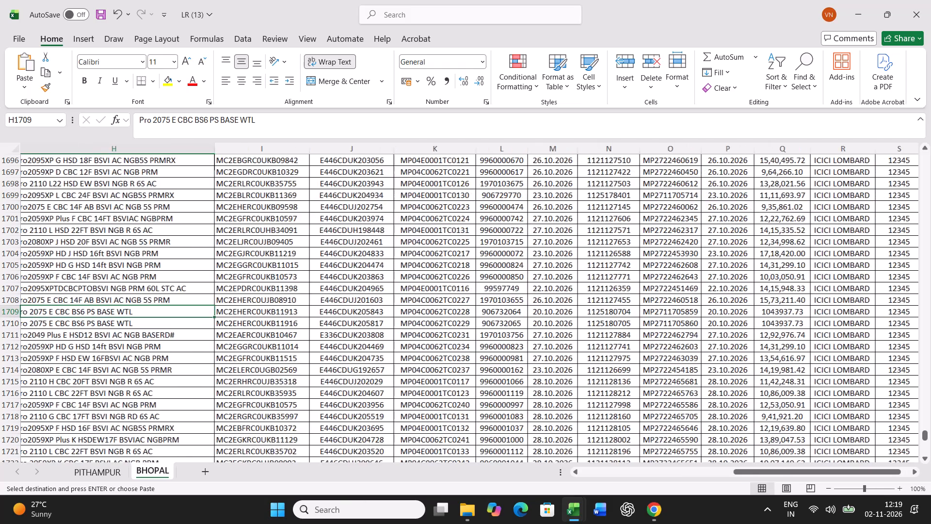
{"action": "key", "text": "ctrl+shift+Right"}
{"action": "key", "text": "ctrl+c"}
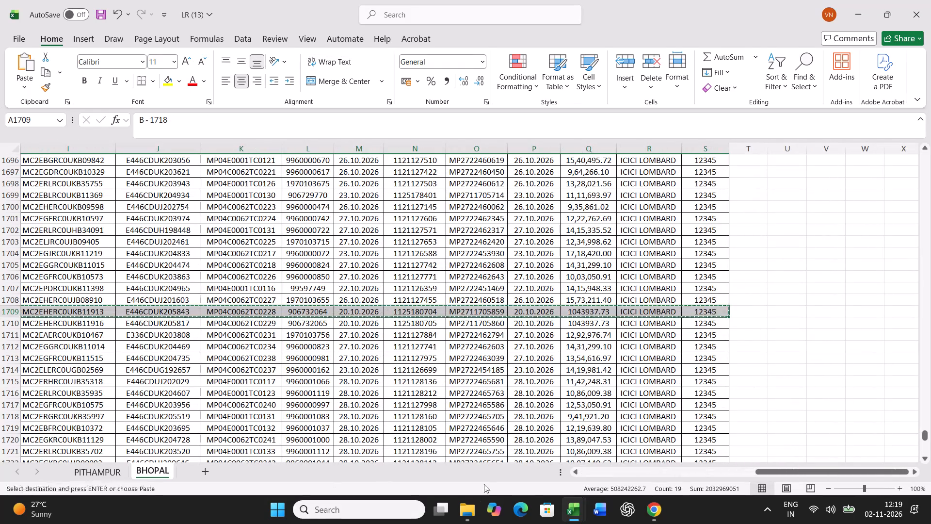
{"action": "left_click", "coordinate": [581, 513]}
{"action": "left_click", "coordinate": [617, 462]}
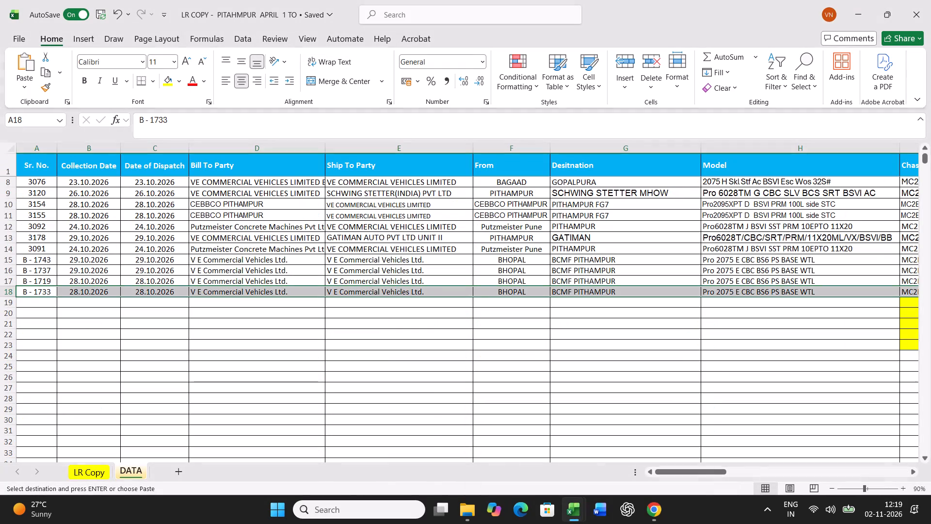
{"action": "left_click", "coordinate": [42, 303]}
{"action": "key", "text": "ctrl+v"}
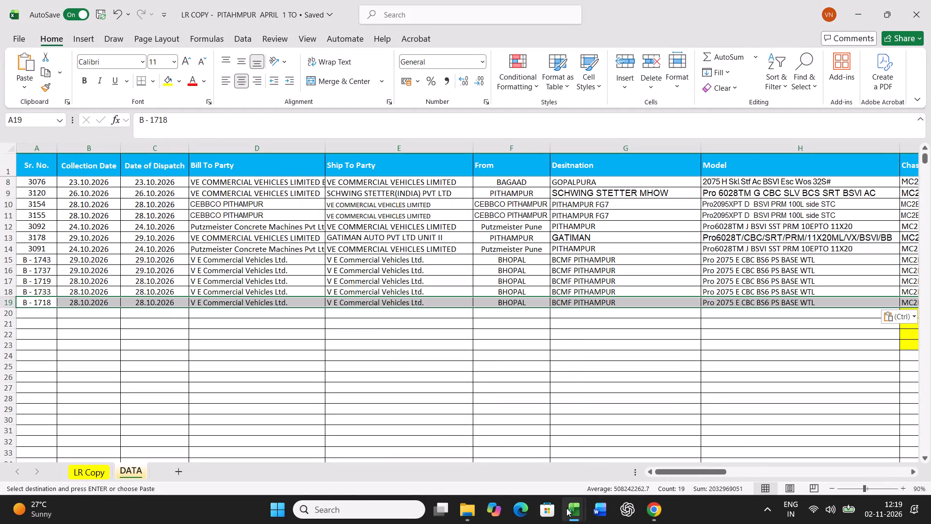
Return to the BHOPAL sheet of the LR (13) workbook.
{"action": "left_click", "coordinate": [566, 508]}
{"action": "left_click", "coordinate": [514, 459]}
{"action": "left_click", "coordinate": [439, 368]}
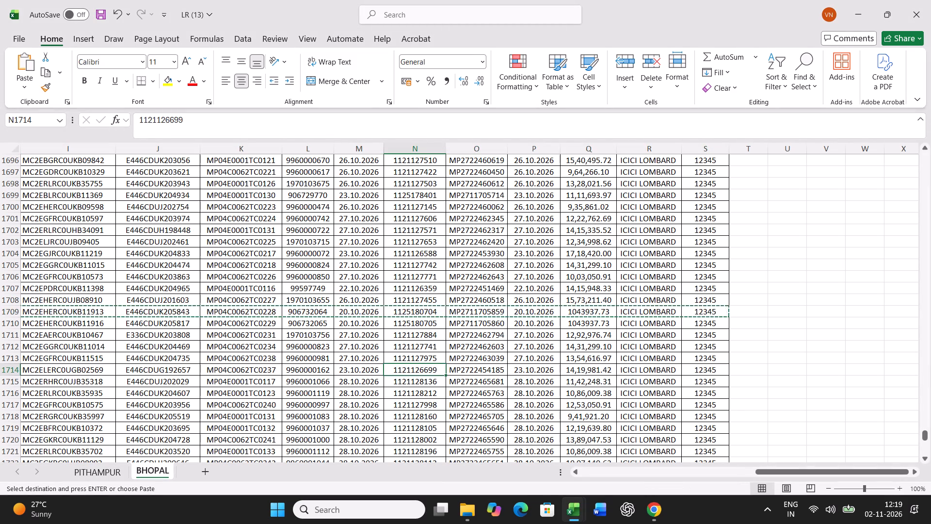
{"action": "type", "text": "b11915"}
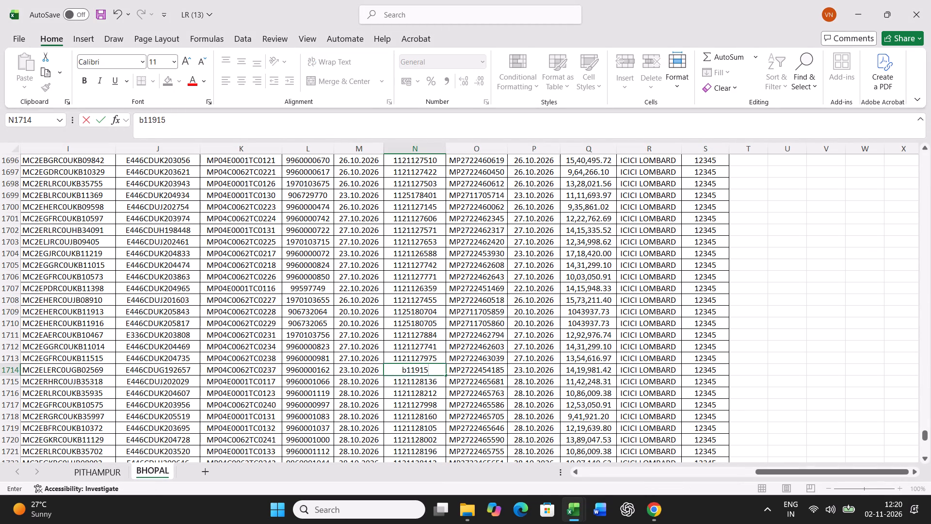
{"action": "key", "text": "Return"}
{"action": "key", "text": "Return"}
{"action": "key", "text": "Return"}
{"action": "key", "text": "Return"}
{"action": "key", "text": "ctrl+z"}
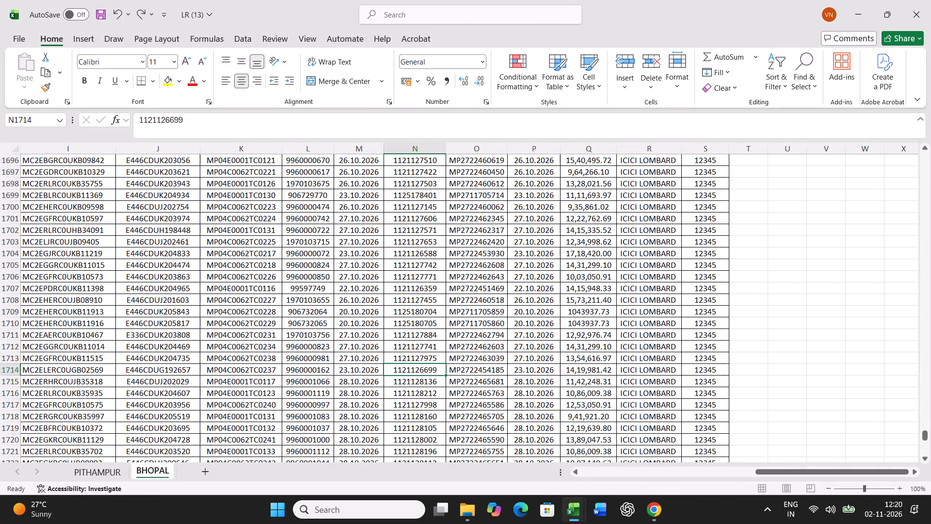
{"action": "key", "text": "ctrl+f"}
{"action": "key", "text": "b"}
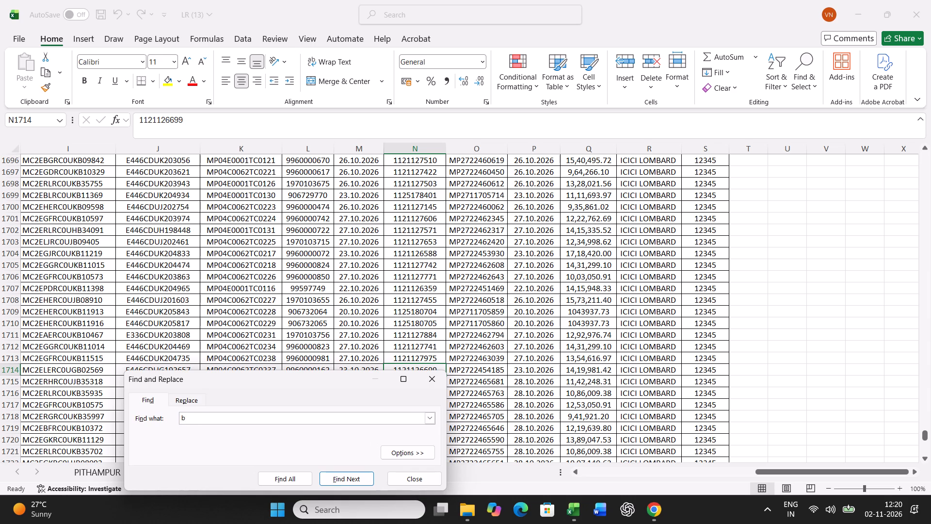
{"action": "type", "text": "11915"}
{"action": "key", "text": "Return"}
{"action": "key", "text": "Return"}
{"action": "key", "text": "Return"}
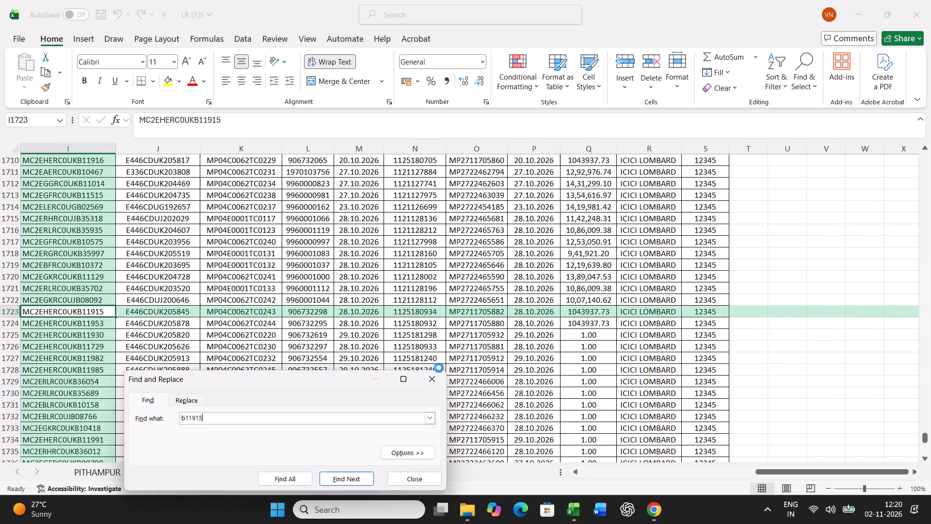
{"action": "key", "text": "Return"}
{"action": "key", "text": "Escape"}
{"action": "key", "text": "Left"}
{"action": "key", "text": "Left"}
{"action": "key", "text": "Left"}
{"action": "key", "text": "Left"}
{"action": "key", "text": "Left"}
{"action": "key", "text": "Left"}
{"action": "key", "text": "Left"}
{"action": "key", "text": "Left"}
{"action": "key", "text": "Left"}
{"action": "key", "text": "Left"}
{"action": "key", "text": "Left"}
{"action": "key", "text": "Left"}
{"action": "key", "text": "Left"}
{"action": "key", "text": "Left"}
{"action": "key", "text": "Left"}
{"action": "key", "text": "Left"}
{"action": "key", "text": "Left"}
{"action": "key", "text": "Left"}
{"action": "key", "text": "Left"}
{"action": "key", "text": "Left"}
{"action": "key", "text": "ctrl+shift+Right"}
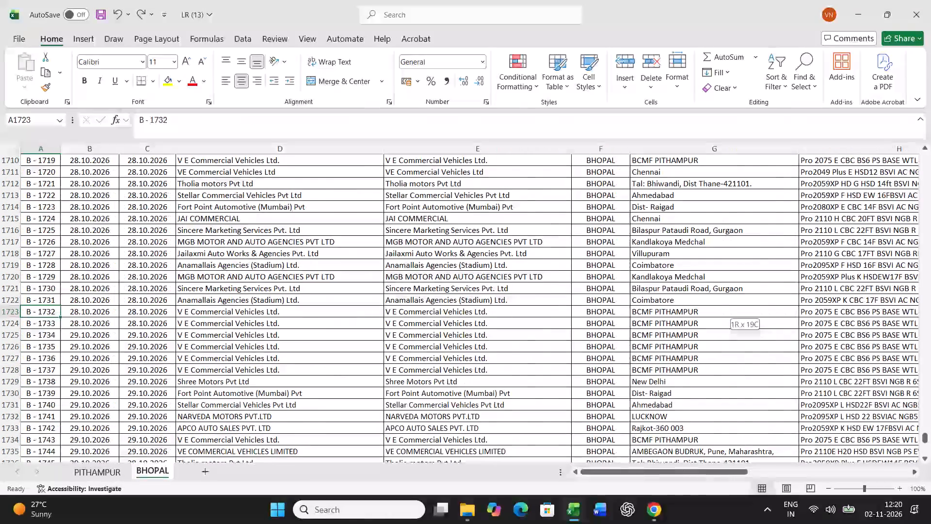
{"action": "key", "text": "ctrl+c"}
{"action": "left_click", "coordinate": [576, 516]}
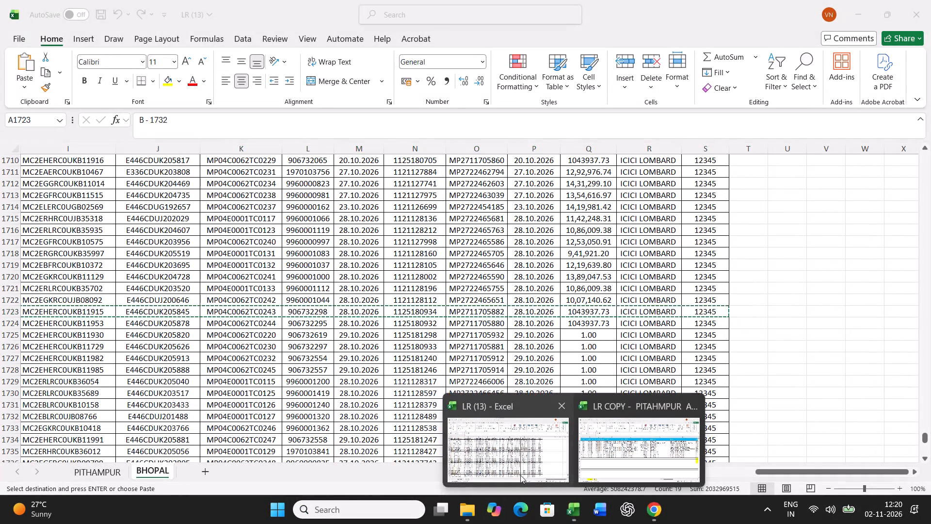
{"action": "left_click", "coordinate": [520, 475]}
{"action": "left_click", "coordinate": [576, 510]}
{"action": "left_click", "coordinate": [624, 462]}
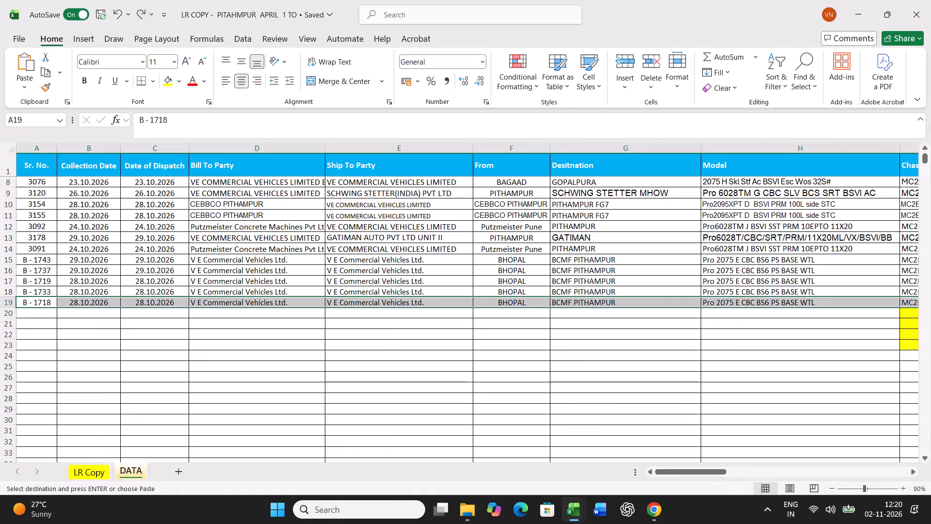
{"action": "left_click", "coordinate": [25, 314]}
{"action": "key", "text": "ctrl+v"}
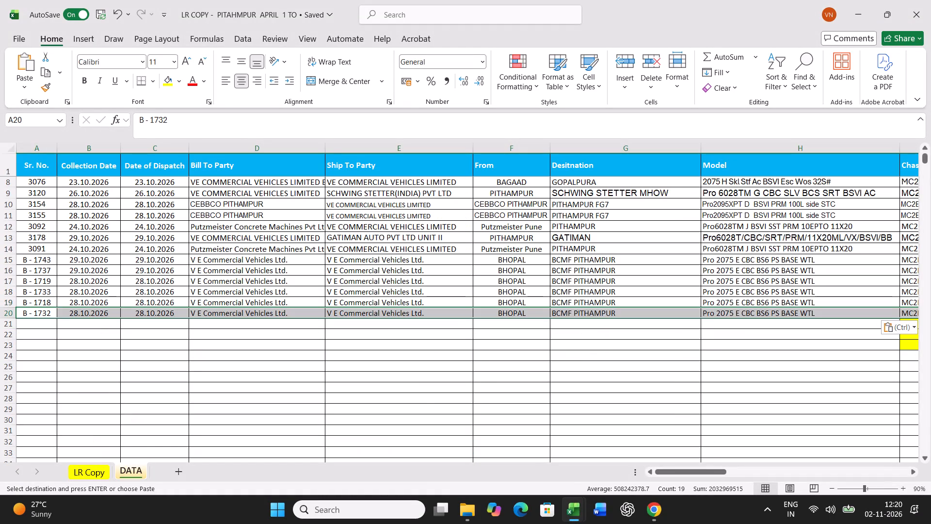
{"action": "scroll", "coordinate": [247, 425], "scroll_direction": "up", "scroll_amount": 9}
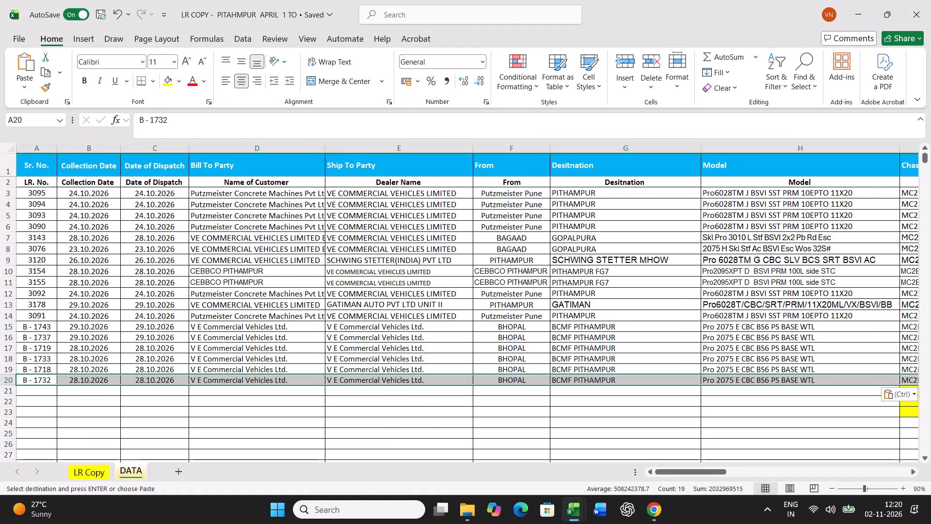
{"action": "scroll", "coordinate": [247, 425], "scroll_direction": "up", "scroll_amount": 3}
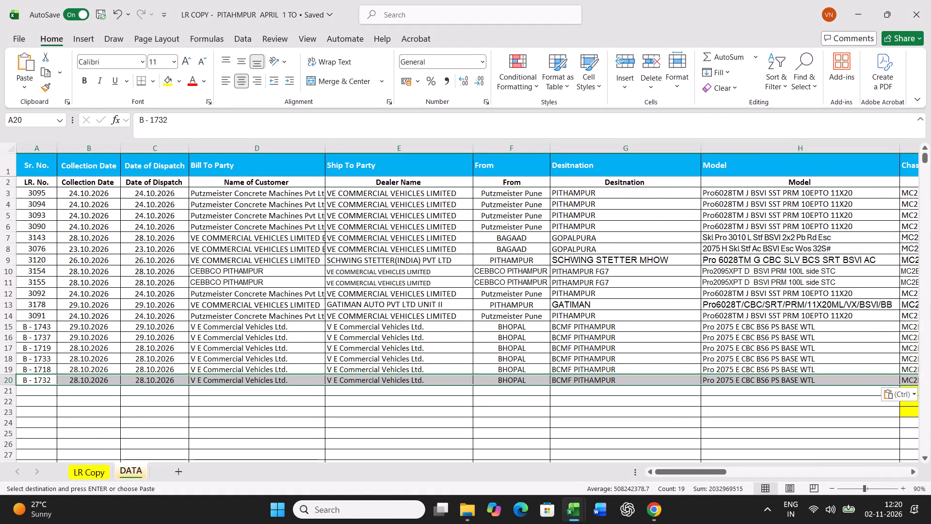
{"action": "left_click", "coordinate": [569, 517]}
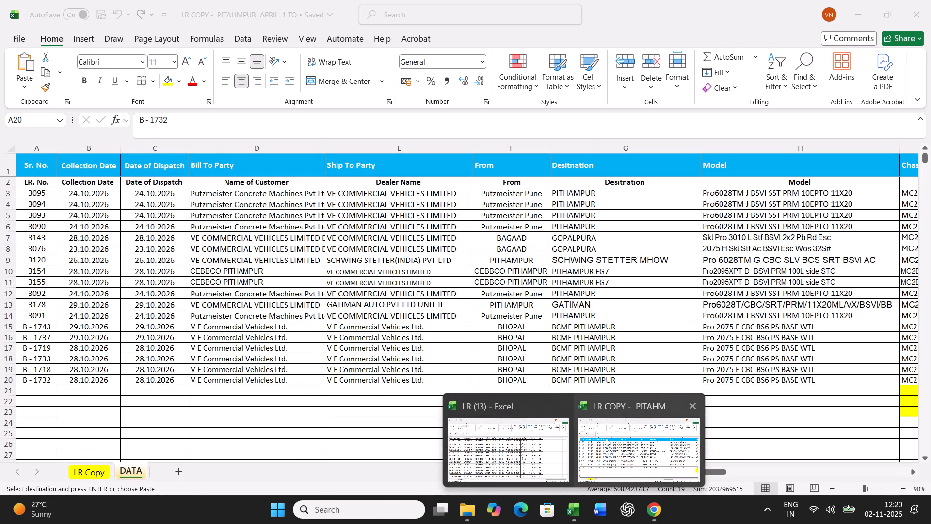
Copy LR number 3095 from the DATA sheet into the SR NO field of the LR Copy form and print it.
{"action": "left_click", "coordinate": [605, 438]}
{"action": "left_click", "coordinate": [30, 197]}
{"action": "scroll", "coordinate": [75, 290], "scroll_direction": "up", "scroll_amount": 4}
{"action": "key", "text": "ctrl+c"}
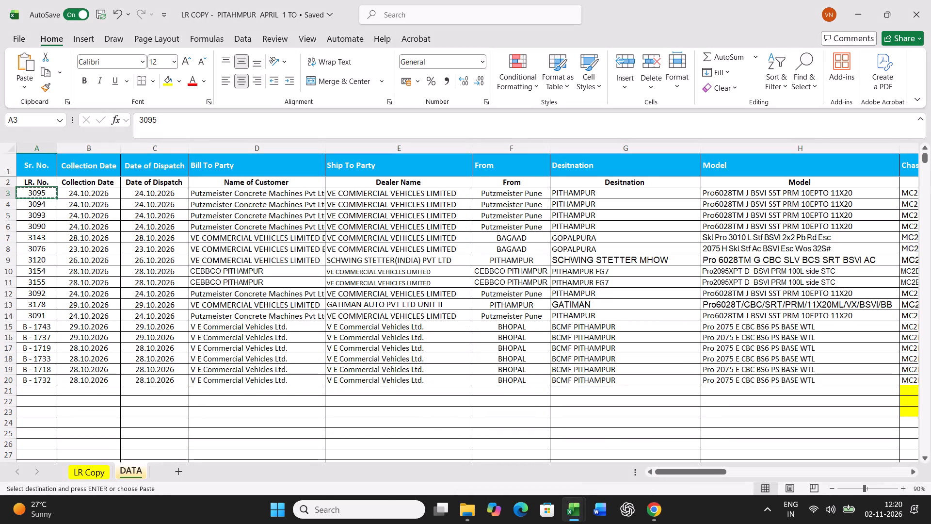
{"action": "left_click", "coordinate": [96, 470]}
{"action": "key", "text": "ctrl+v"}
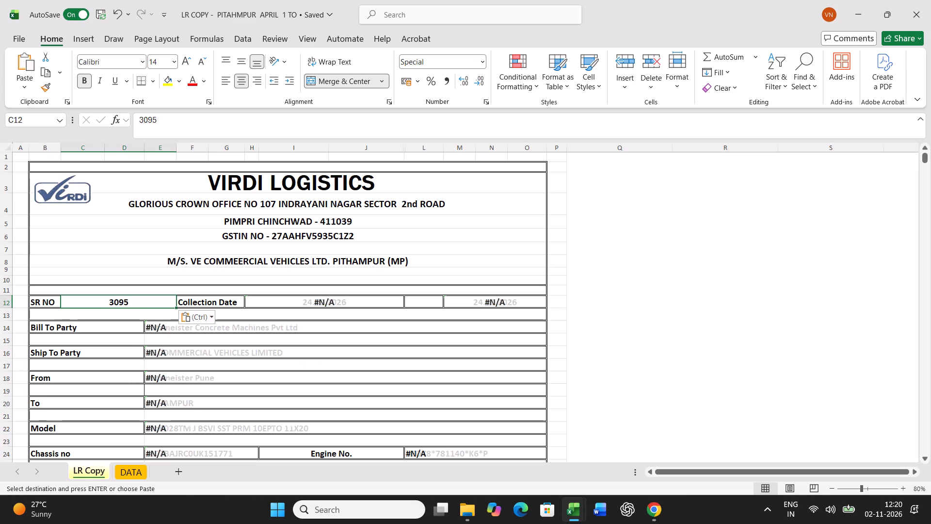
{"action": "key", "text": "ctrl+p"}
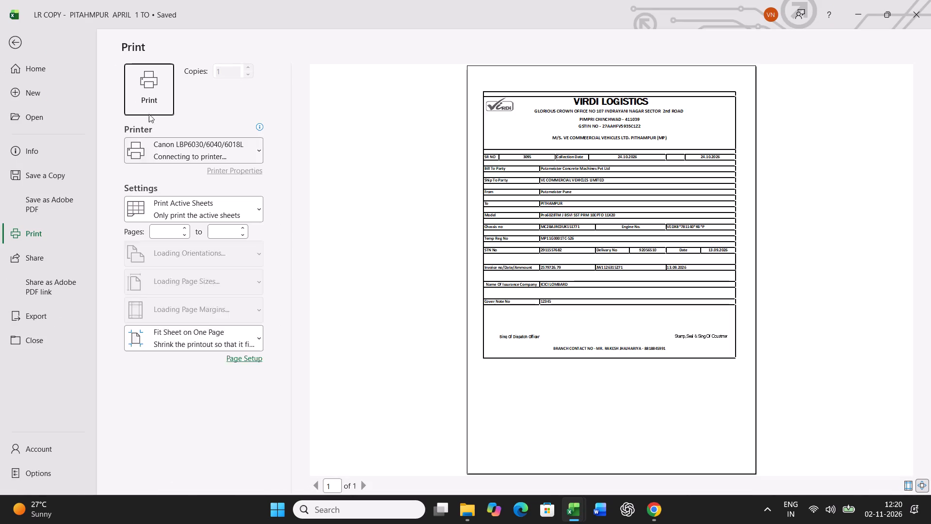
{"action": "left_click", "coordinate": [143, 95]}
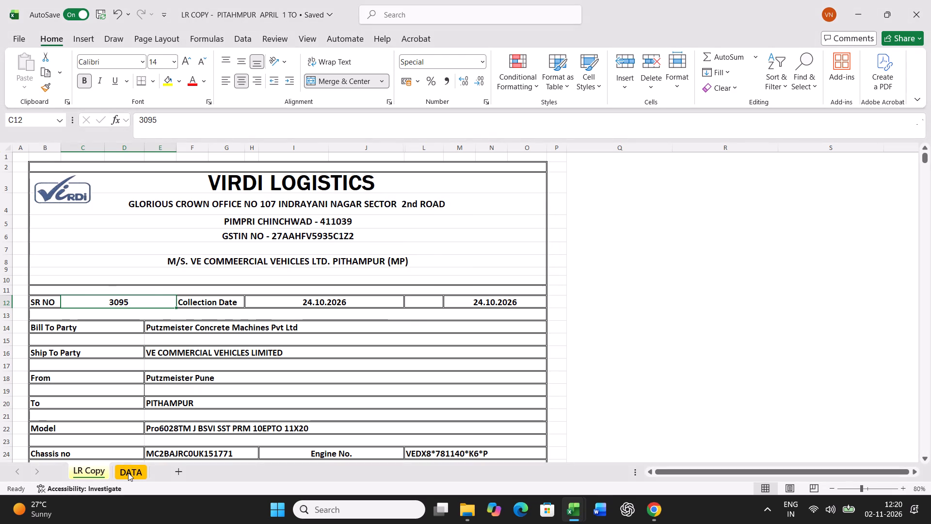
Copy LR number 3094 from the DATA sheet into the LR Copy form's SR NO field and print the form.
{"action": "left_click", "coordinate": [128, 473]}
{"action": "left_click", "coordinate": [40, 206]}
{"action": "key", "text": "ctrl+c"}
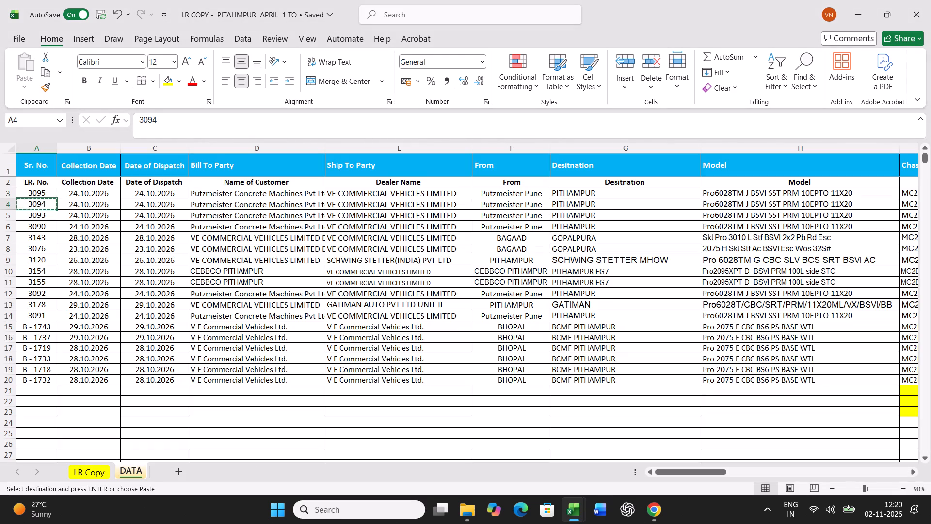
{"action": "left_click", "coordinate": [82, 465]}
{"action": "key", "text": "ctrl+v"}
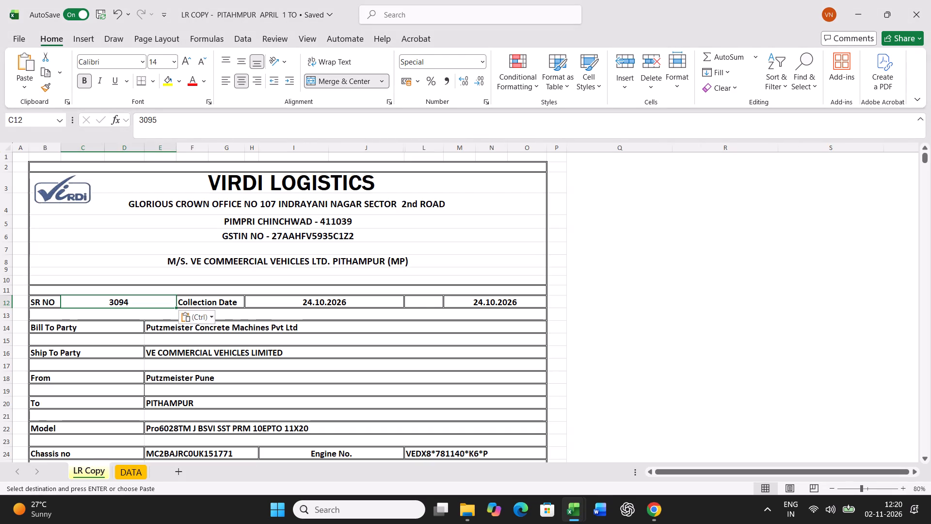
{"action": "key", "text": "ctrl+p"}
{"action": "left_click", "coordinate": [150, 86]}
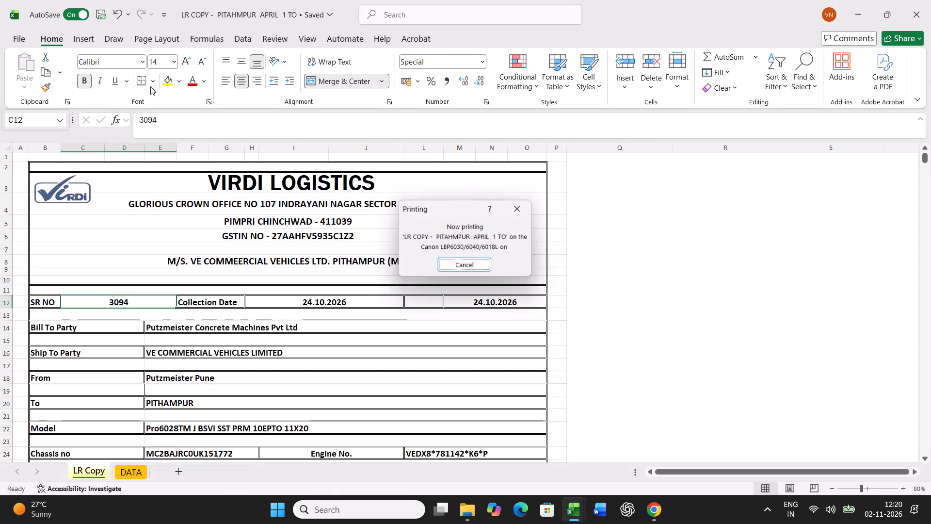
{"action": "left_click", "coordinate": [123, 471]}
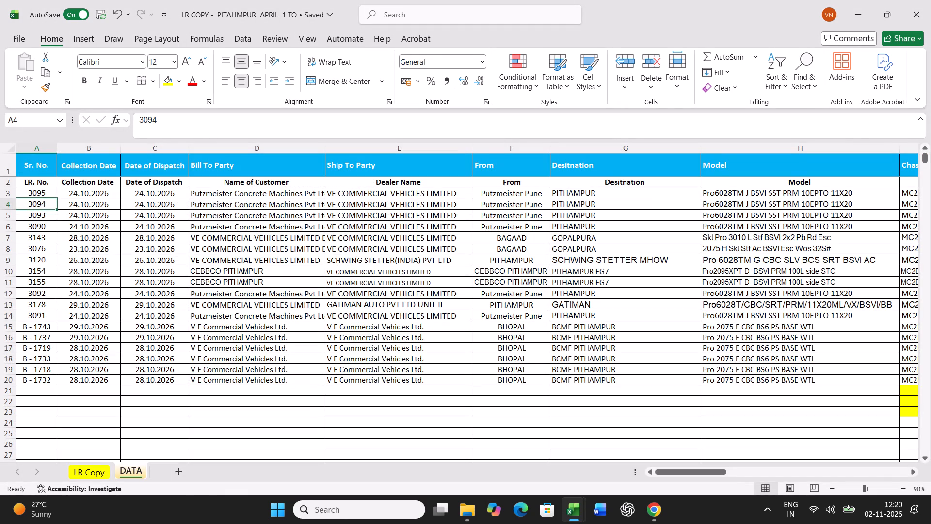
{"action": "left_click", "coordinate": [38, 218]}
{"action": "key", "text": "ctrl+c"}
{"action": "left_click", "coordinate": [83, 466]}
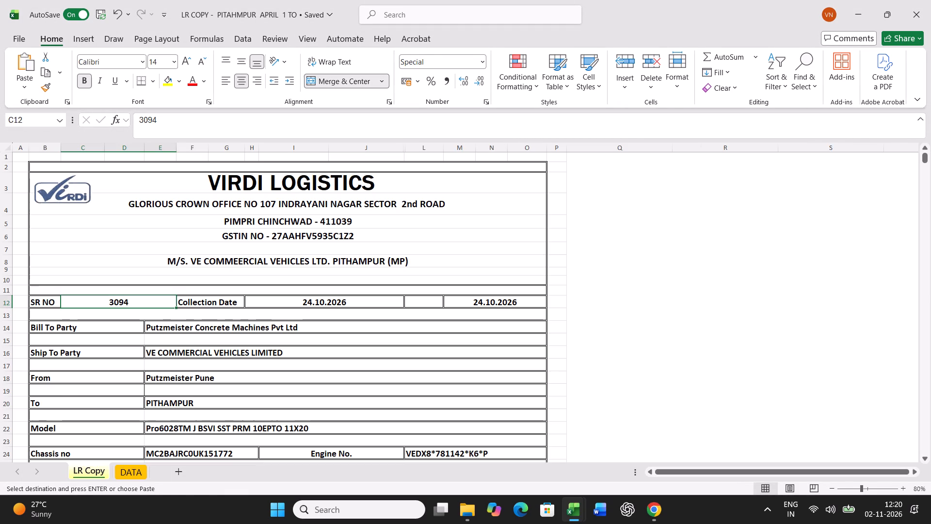
{"action": "key", "text": "ctrl+v"}
{"action": "key", "text": "ctrl+p"}
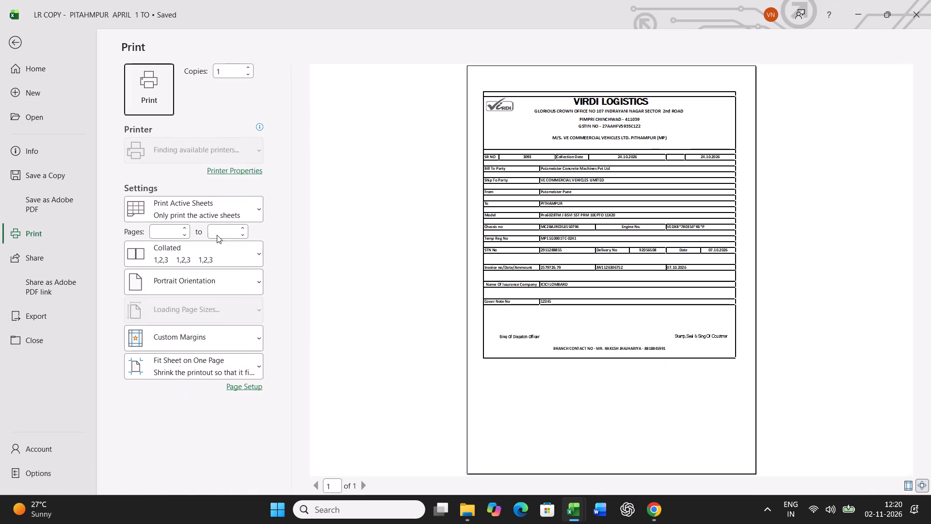
{"action": "left_click", "coordinate": [159, 89]}
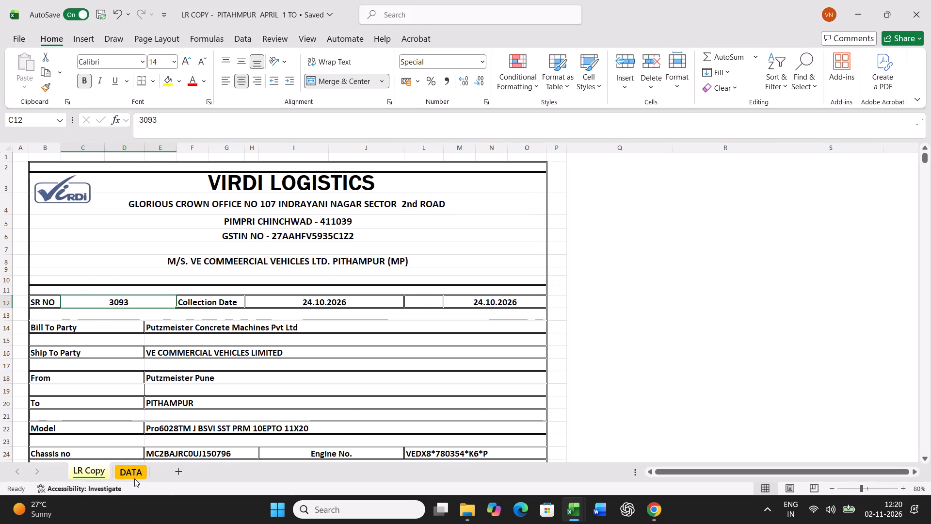
Copy LR number 3090 from the DATA sheet into the LR Copy form's SR NO field and print the form.
{"action": "left_click", "coordinate": [132, 477]}
{"action": "left_click", "coordinate": [38, 230]}
{"action": "key", "text": "ctrl+c"}
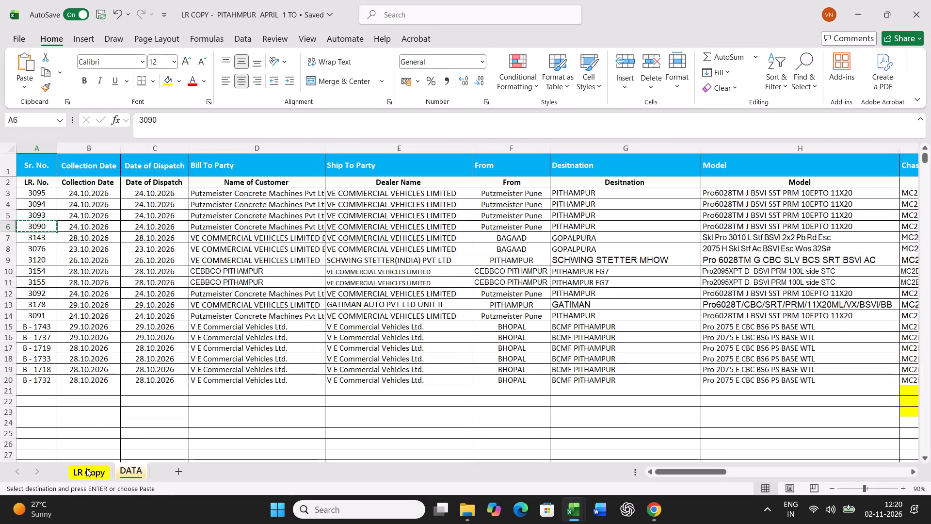
{"action": "left_click", "coordinate": [84, 467]}
{"action": "key", "text": "ctrl+v"}
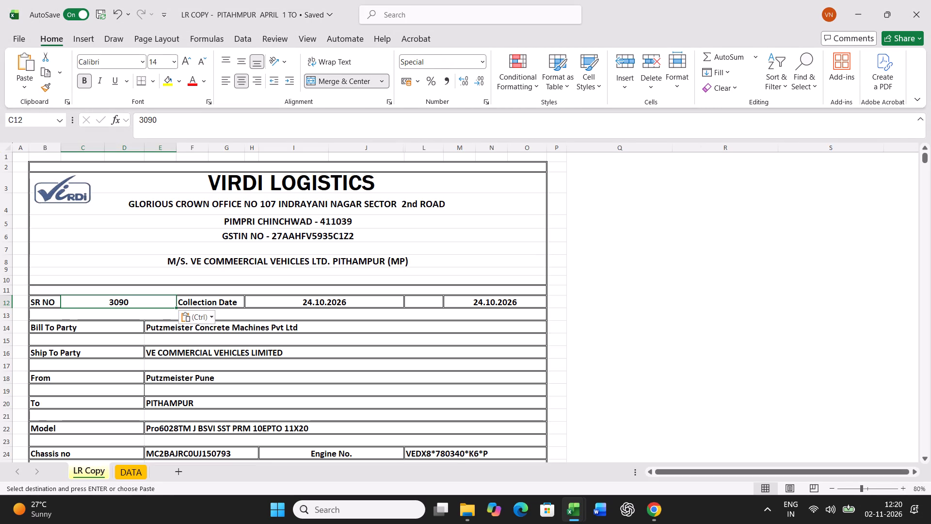
{"action": "key", "text": "ctrl+p"}
{"action": "left_click", "coordinate": [163, 72]}
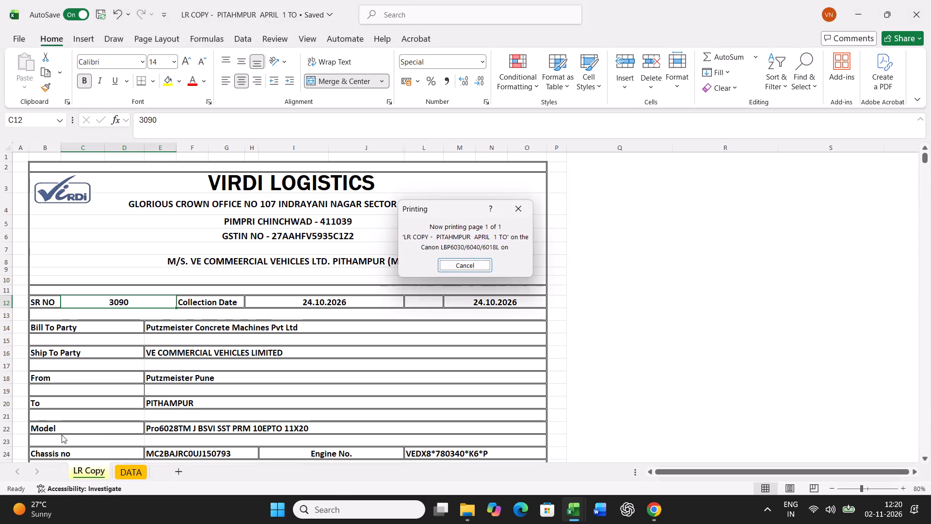
Copy LR number 3143 from the DATA sheet into the LR Copy form's SR NO field and print the form.
{"action": "left_click", "coordinate": [140, 472]}
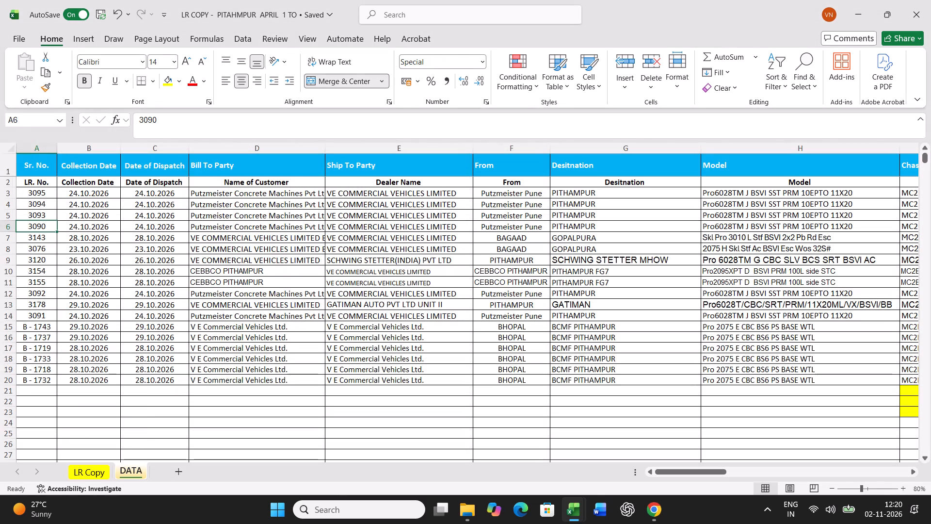
{"action": "left_click", "coordinate": [36, 240]}
{"action": "key", "text": "ctrl+c"}
{"action": "left_click", "coordinate": [104, 471]}
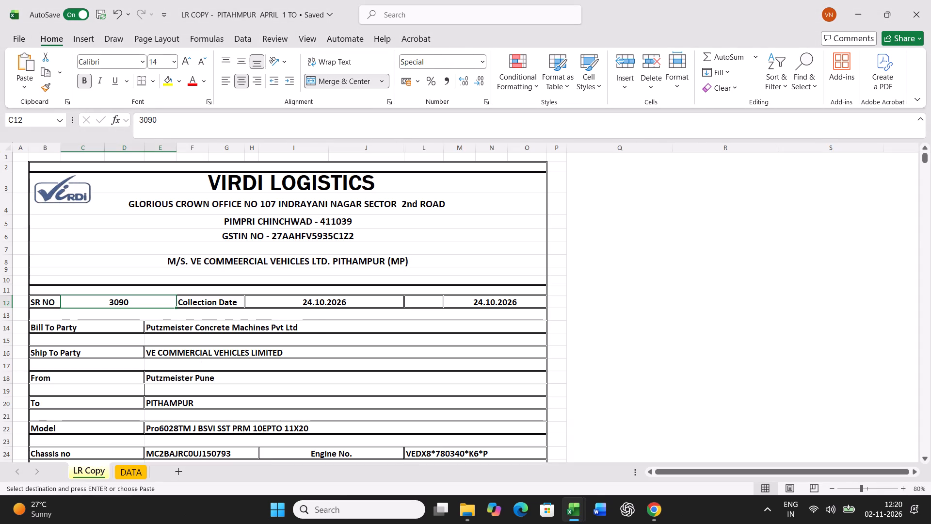
{"action": "key", "text": "ctrl+v"}
{"action": "key", "text": "ctrl+p"}
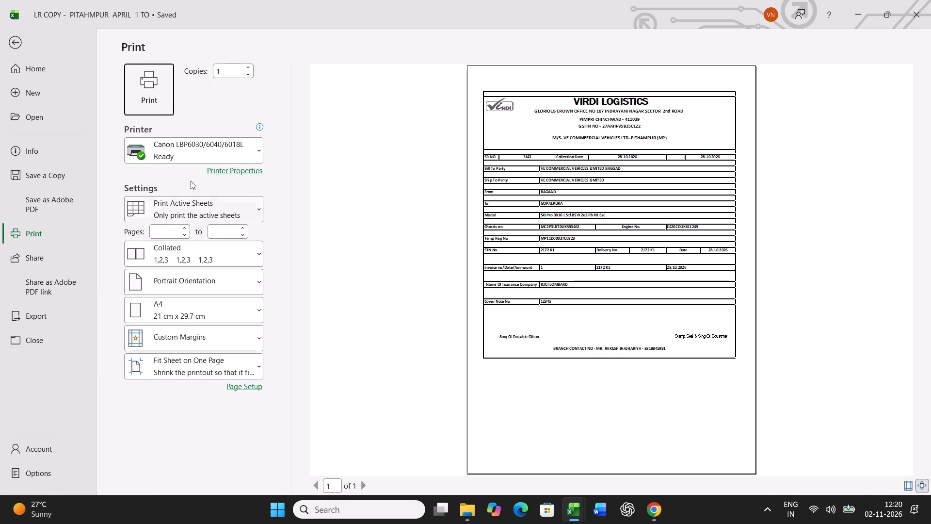
{"action": "left_click", "coordinate": [155, 108]}
Copy LR number 3076 from the DATA sheet into the LR Copy form's SR NO field and print the form.
{"action": "left_click", "coordinate": [131, 474]}
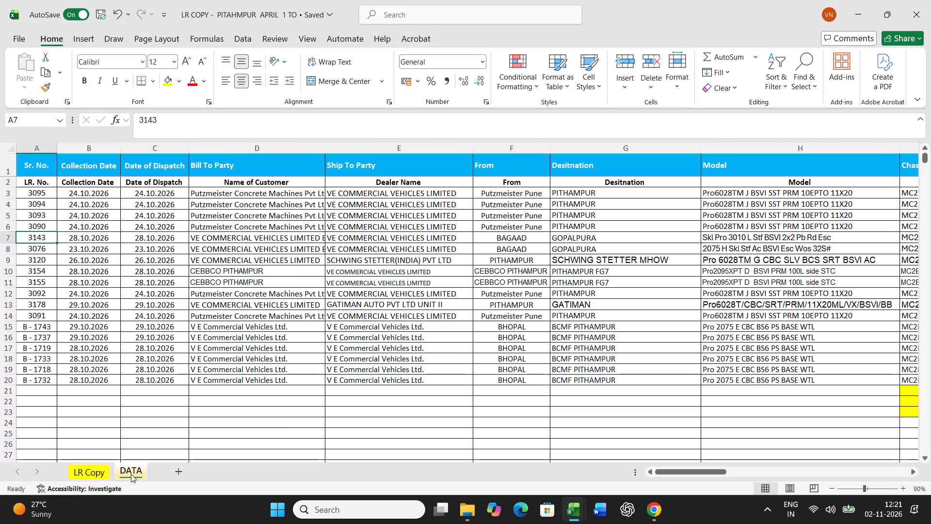
{"action": "left_click", "coordinate": [41, 247]}
{"action": "key", "text": "ctrl+c"}
{"action": "left_click", "coordinate": [97, 479]}
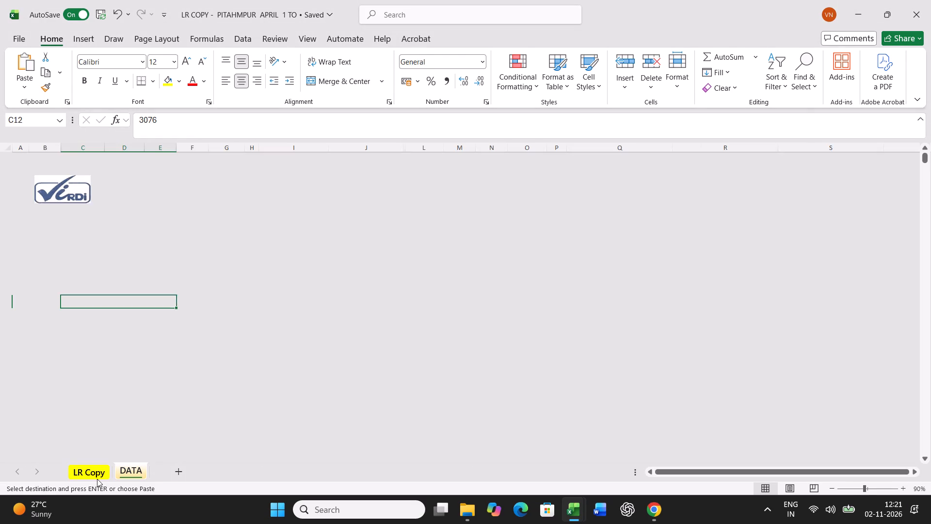
{"action": "key", "text": "ctrl+v"}
{"action": "key", "text": "ctrl+p"}
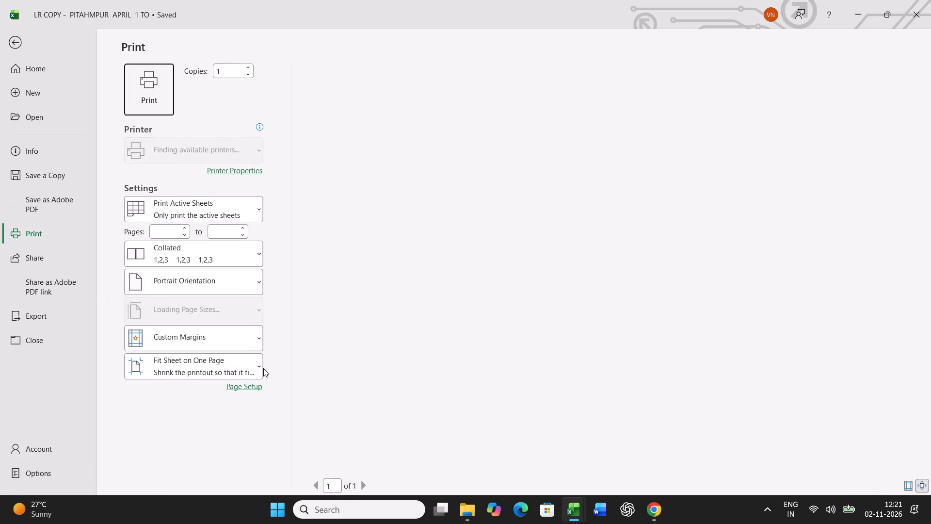
{"action": "left_click", "coordinate": [142, 72]}
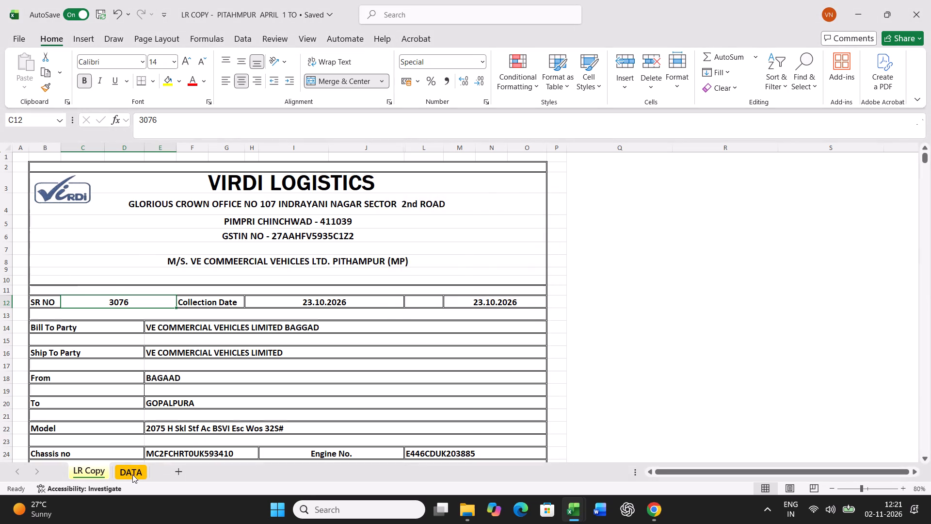
Copy LR number 3120 from the DATA sheet into the LR Copy form's SR NO field and print the form.
{"action": "left_click", "coordinate": [128, 476]}
{"action": "left_click", "coordinate": [44, 260]}
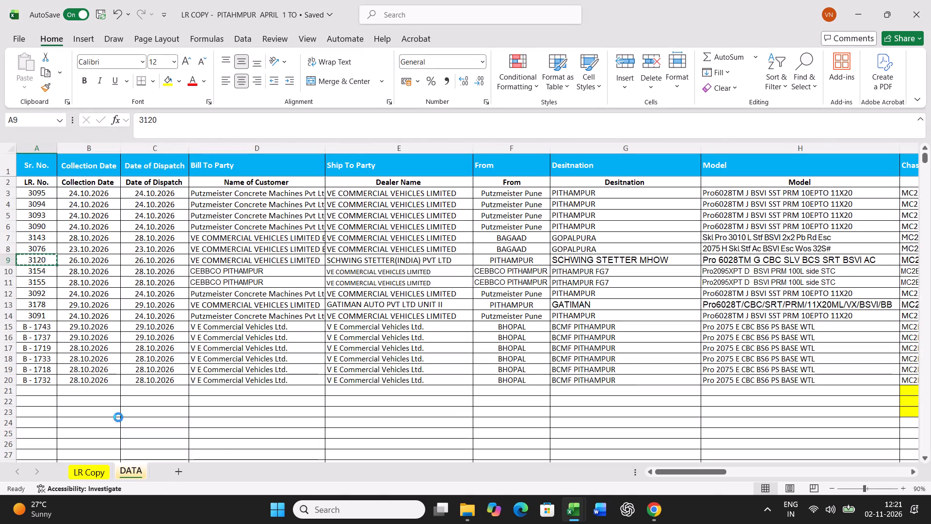
{"action": "key", "text": "ctrl+c"}
{"action": "left_click", "coordinate": [92, 472]}
{"action": "key", "text": "ctrl+v"}
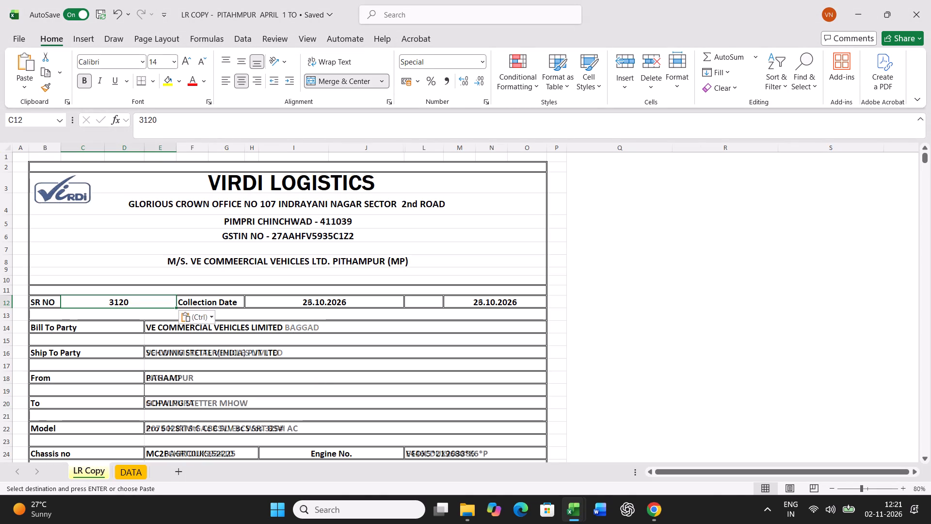
{"action": "key", "text": "ctrl+p"}
{"action": "left_click", "coordinate": [151, 96]}
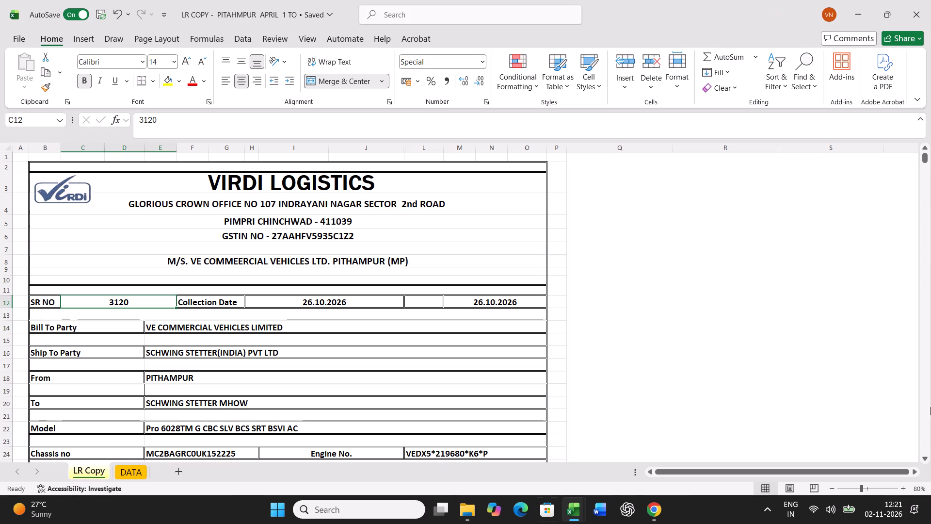
{"action": "left_click", "coordinate": [132, 475]}
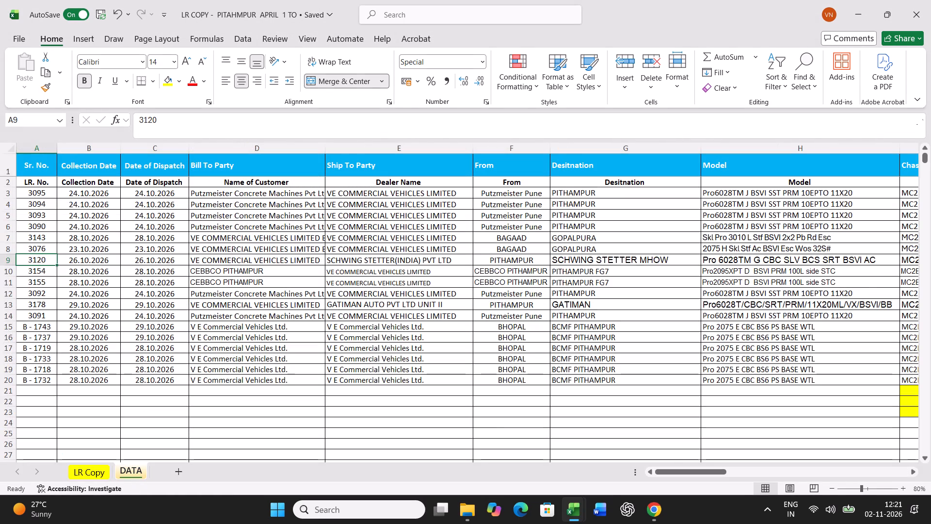
{"action": "left_click", "coordinate": [36, 270]}
{"action": "key", "text": "ctrl+c"}
{"action": "left_click", "coordinate": [91, 476]}
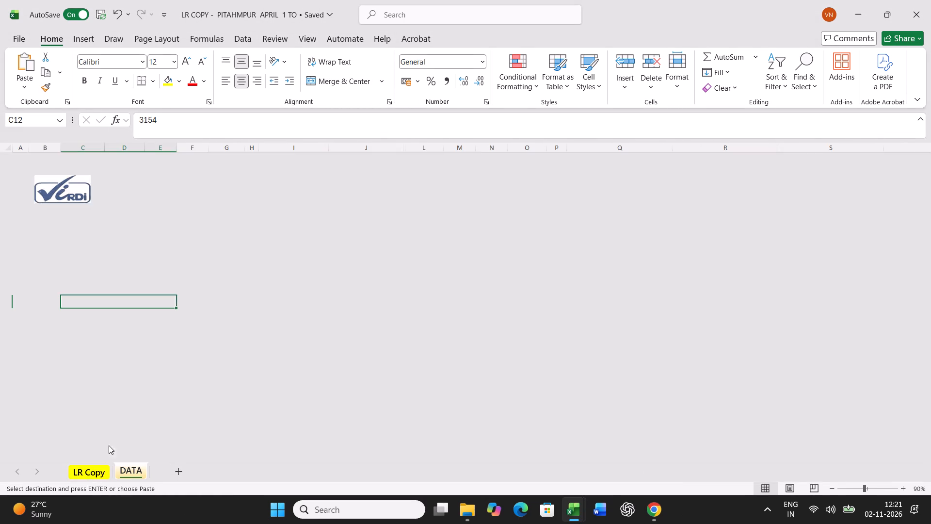
{"action": "key", "text": "ctrl+v"}
{"action": "key", "text": "ctrl+p"}
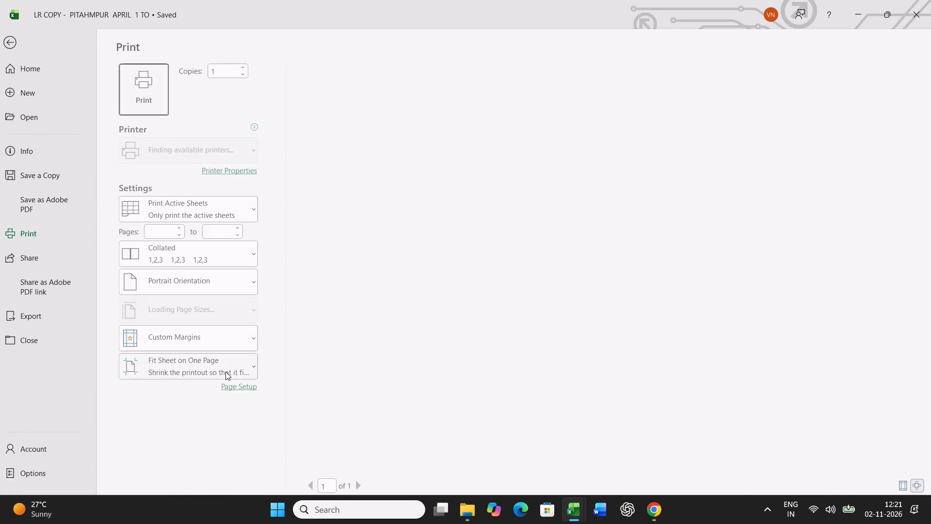
{"action": "left_click", "coordinate": [161, 99]}
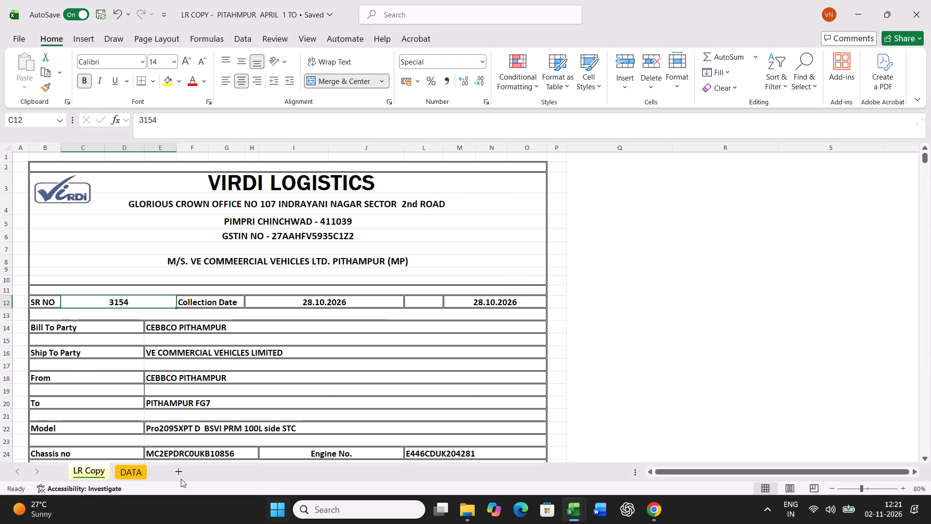
Copy LR number 3155 from the DATA sheet into the LR Copy form's SR NO field and print the form.
{"action": "left_click", "coordinate": [142, 472]}
{"action": "left_click", "coordinate": [37, 282]}
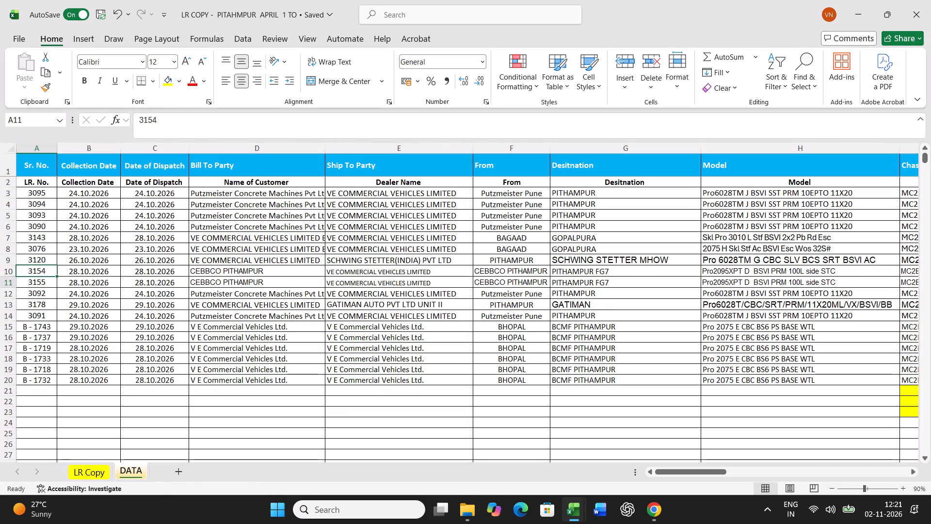
{"action": "key", "text": "ctrl+c"}
{"action": "left_click", "coordinate": [87, 469]}
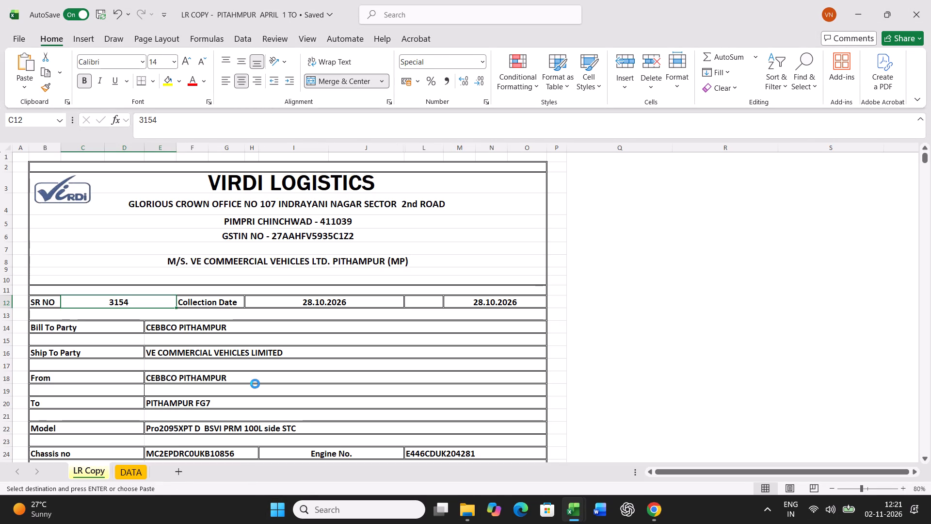
{"action": "key", "text": "ctrl+v"}
{"action": "key", "text": "ctrl+p"}
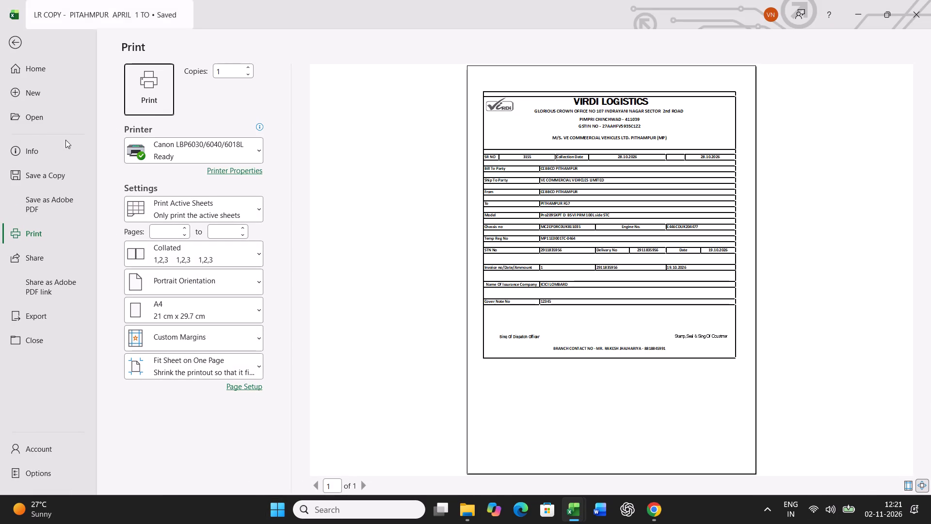
{"action": "left_click", "coordinate": [155, 104]}
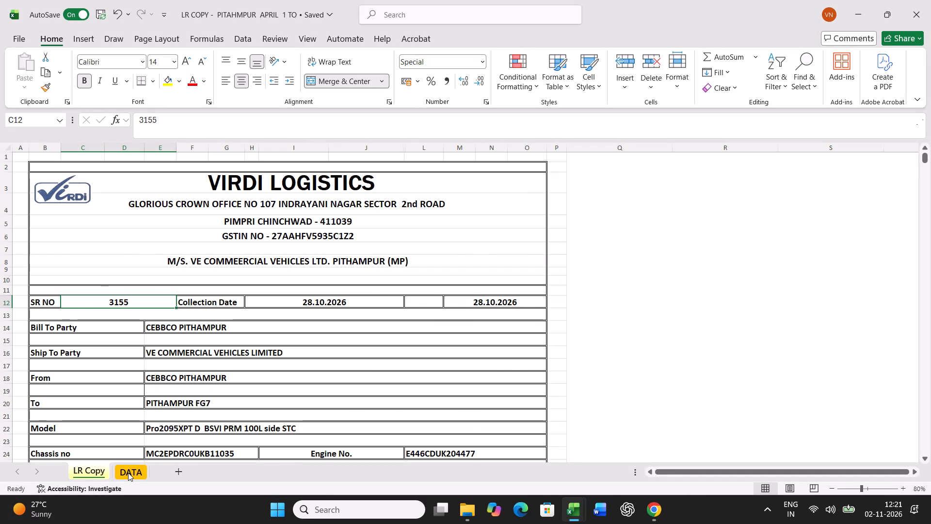
Copy LR number 3092 from the DATA sheet into the LR Copy form's SR NO field and print the form.
{"action": "left_click", "coordinate": [128, 473]}
{"action": "left_click", "coordinate": [41, 296]}
{"action": "key", "text": "ctrl+c"}
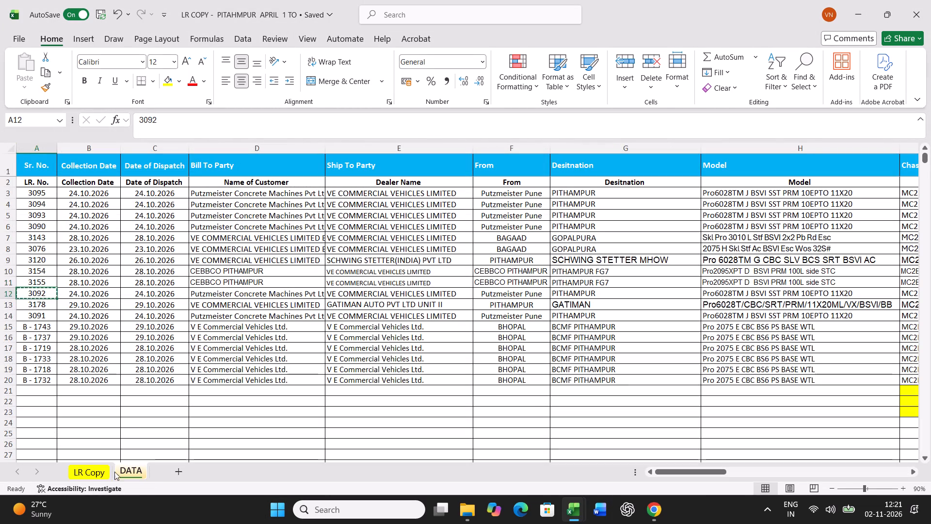
{"action": "left_click", "coordinate": [102, 469]}
{"action": "key", "text": "ctrl+v"}
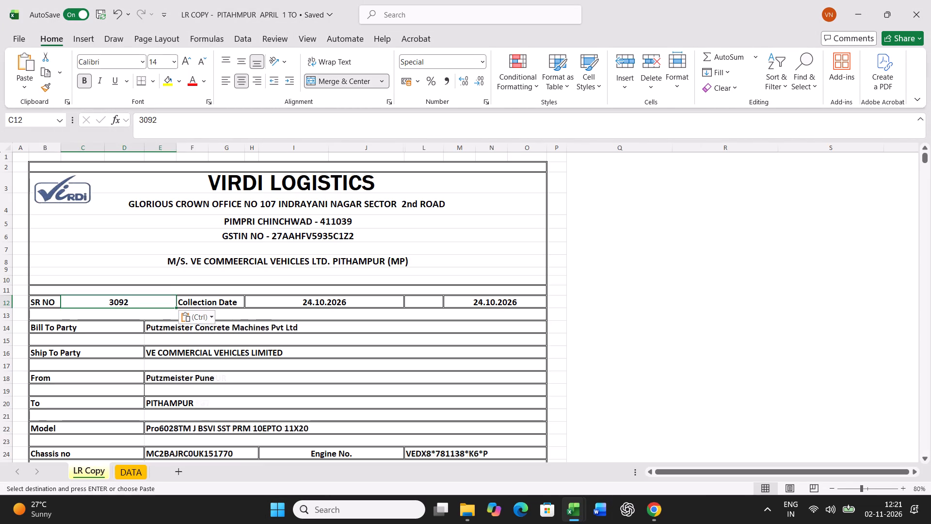
{"action": "key", "text": "ctrl+p"}
{"action": "left_click", "coordinate": [142, 81]}
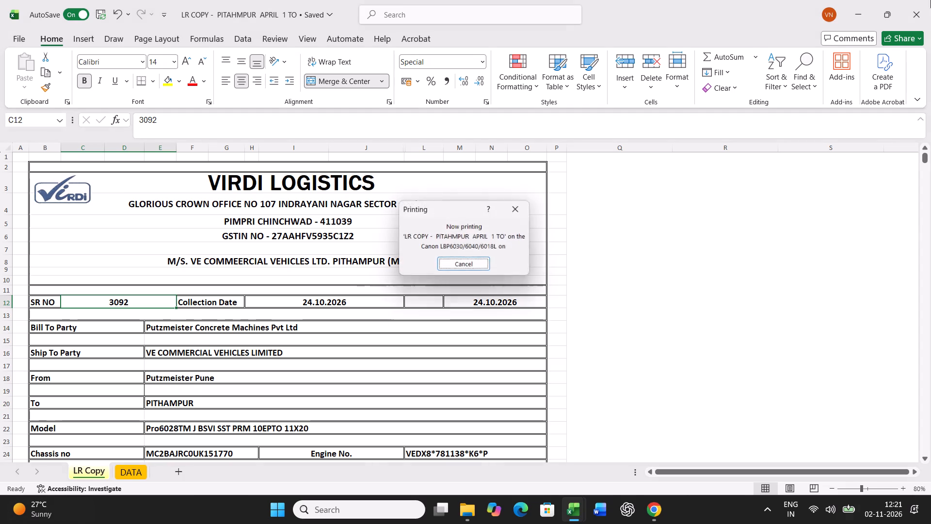
{"action": "left_click", "coordinate": [134, 476]}
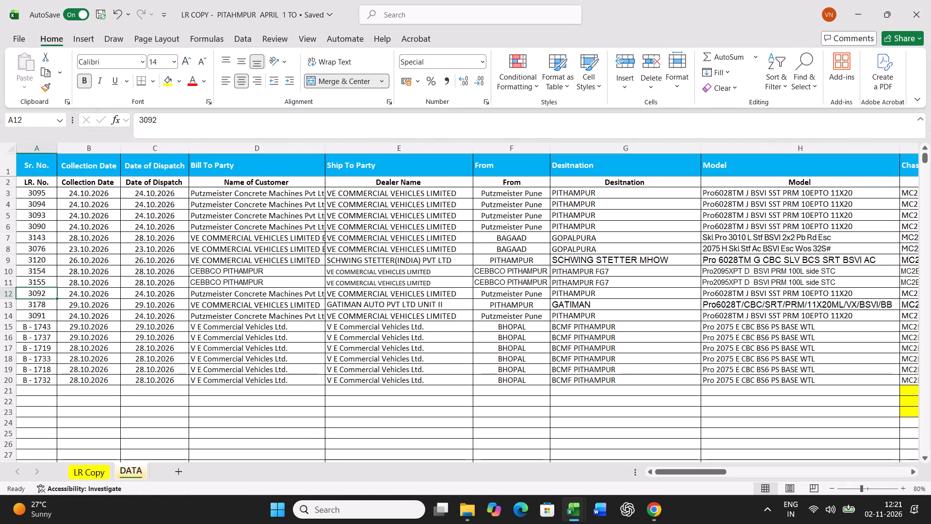
{"action": "left_click", "coordinate": [35, 307]}
{"action": "key", "text": "ctrl+c"}
{"action": "left_click", "coordinate": [76, 475]}
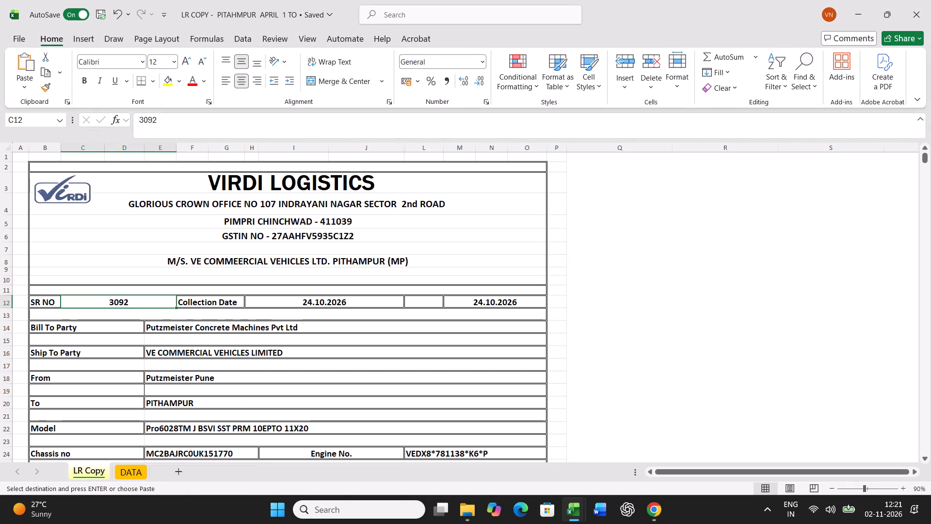
{"action": "key", "text": "ctrl+v"}
{"action": "key", "text": "ctrl+p"}
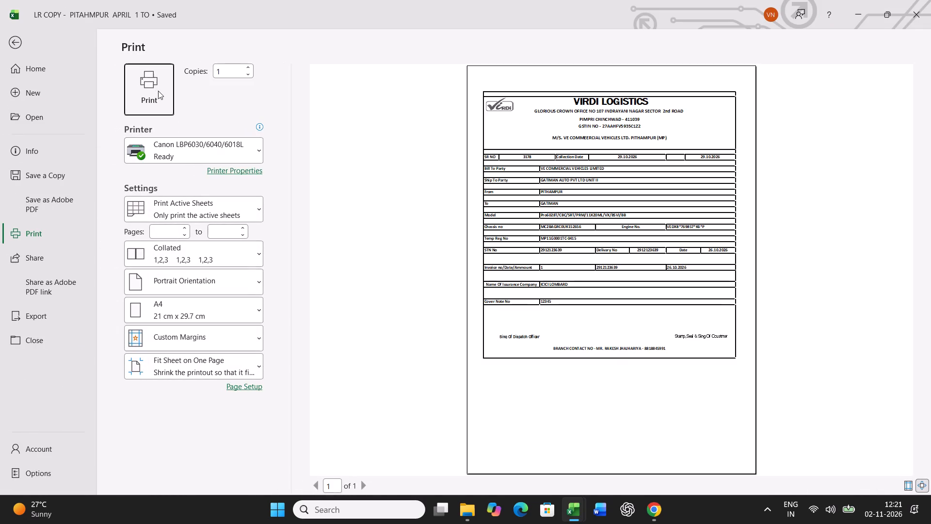
{"action": "left_click", "coordinate": [157, 88]}
Copy LR number 3091 from the DATA sheet into the LR Copy form's SR NO field and print the form.
{"action": "left_click", "coordinate": [130, 472]}
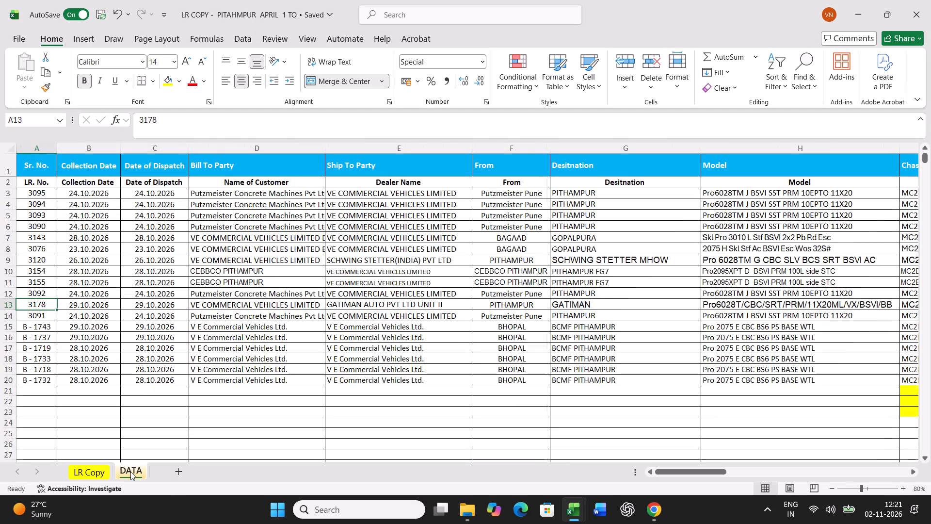
{"action": "left_click", "coordinate": [41, 309]}
{"action": "left_click", "coordinate": [42, 315]}
{"action": "key", "text": "ctrl+c"}
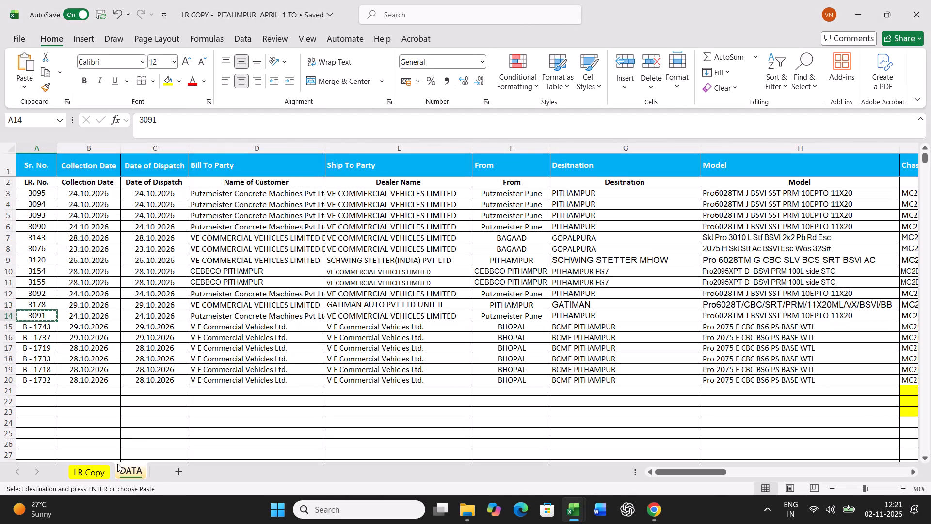
{"action": "left_click", "coordinate": [102, 467]}
{"action": "key", "text": "ctrl+v"}
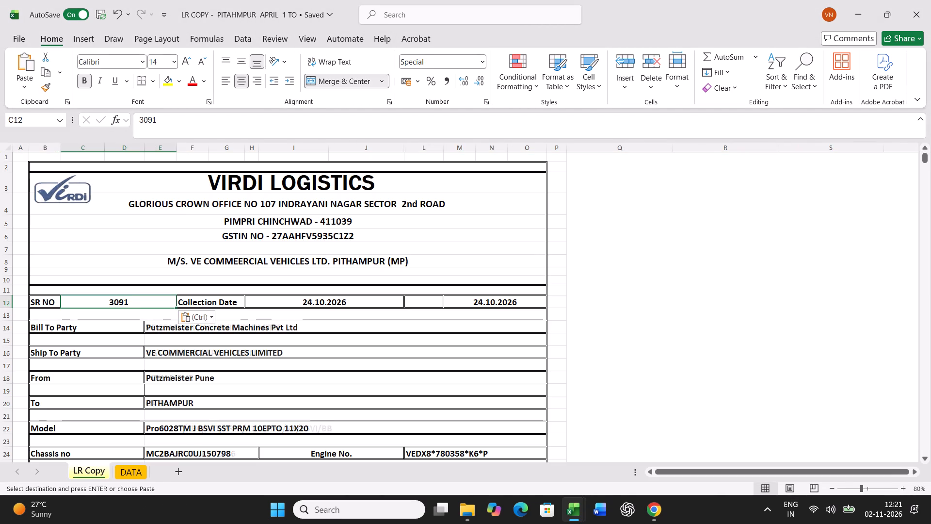
{"action": "key", "text": "ctrl+p"}
{"action": "left_click", "coordinate": [134, 75]}
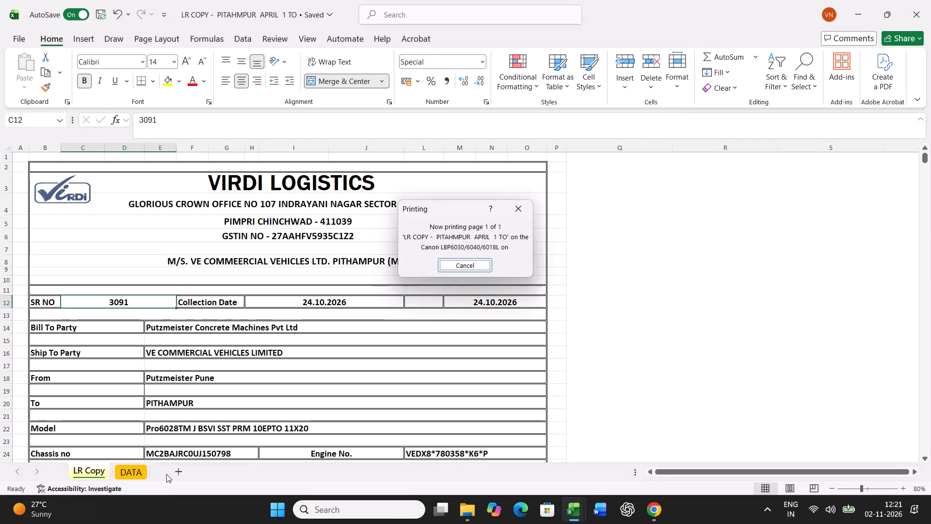
{"action": "left_click", "coordinate": [139, 474]}
{"action": "left_click", "coordinate": [43, 329]}
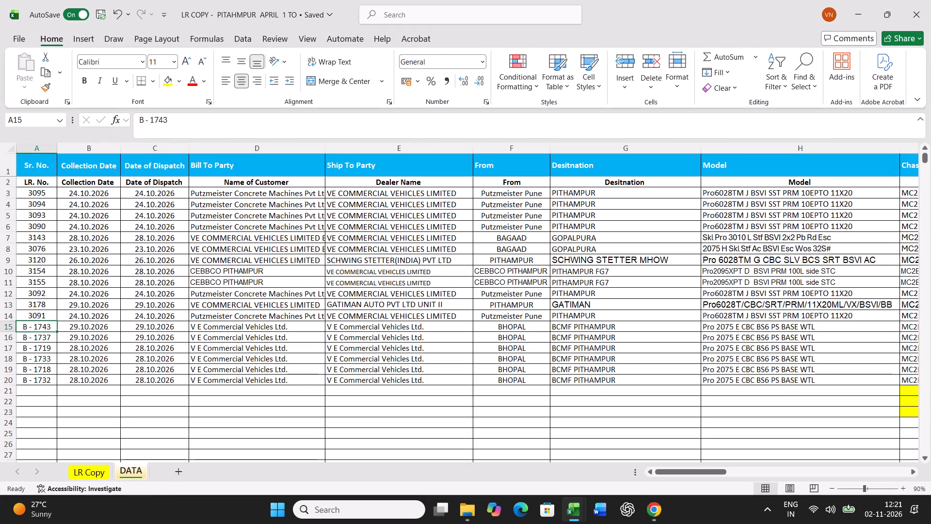
{"action": "key", "text": "ctrl+c"}
{"action": "left_click", "coordinate": [104, 473]}
{"action": "key", "text": "ctrl+v"}
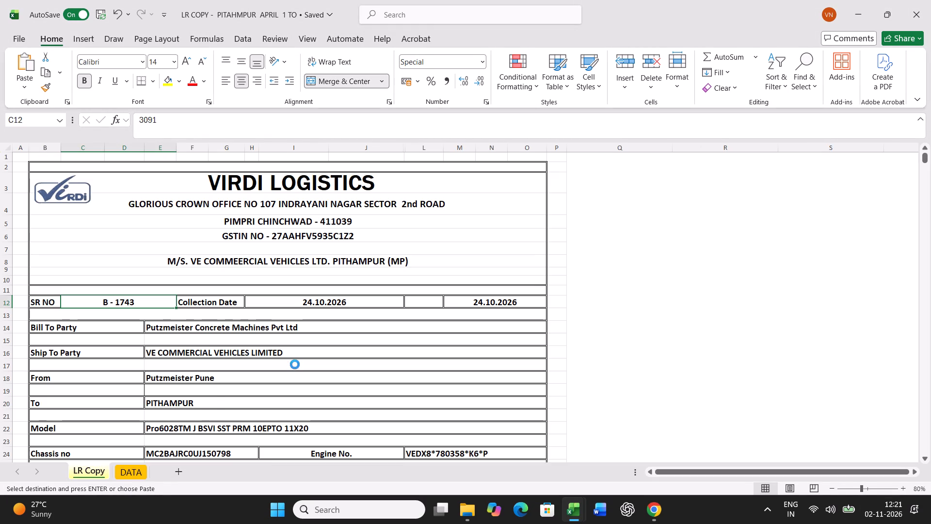
{"action": "key", "text": "ctrl+p"}
{"action": "left_click", "coordinate": [146, 87]}
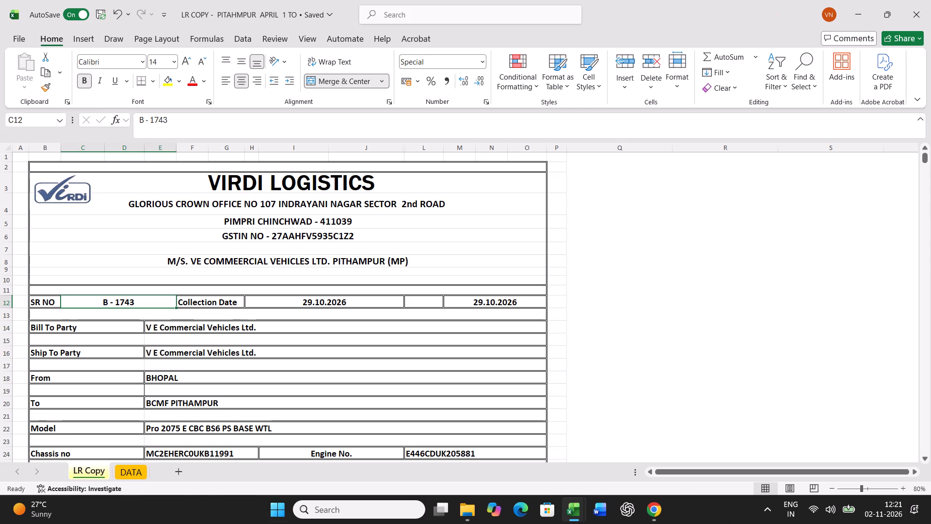
Copy LR number B - 1737 from the DATA sheet into the LR Copy form's SR NO field and print the form.
{"action": "left_click", "coordinate": [128, 479]}
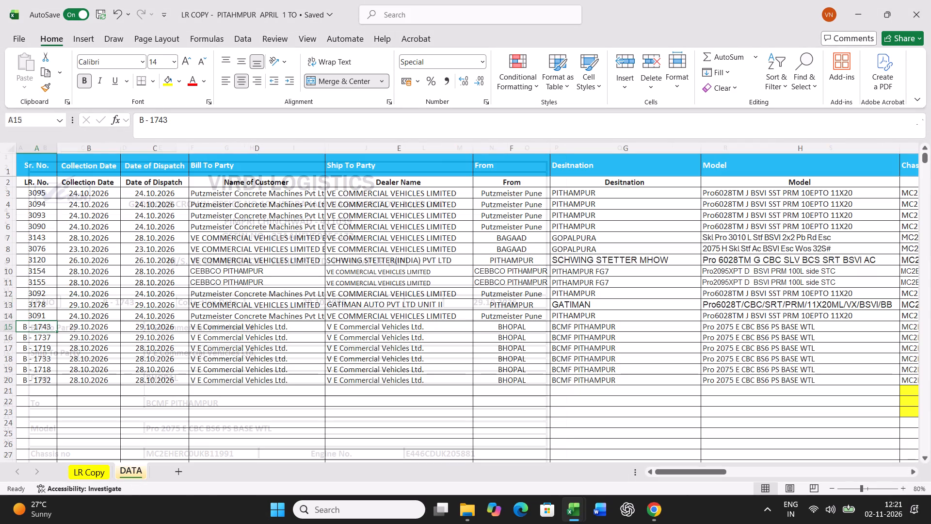
{"action": "left_click", "coordinate": [43, 336]}
{"action": "key", "text": "ctrl+c"}
{"action": "left_click", "coordinate": [83, 475]}
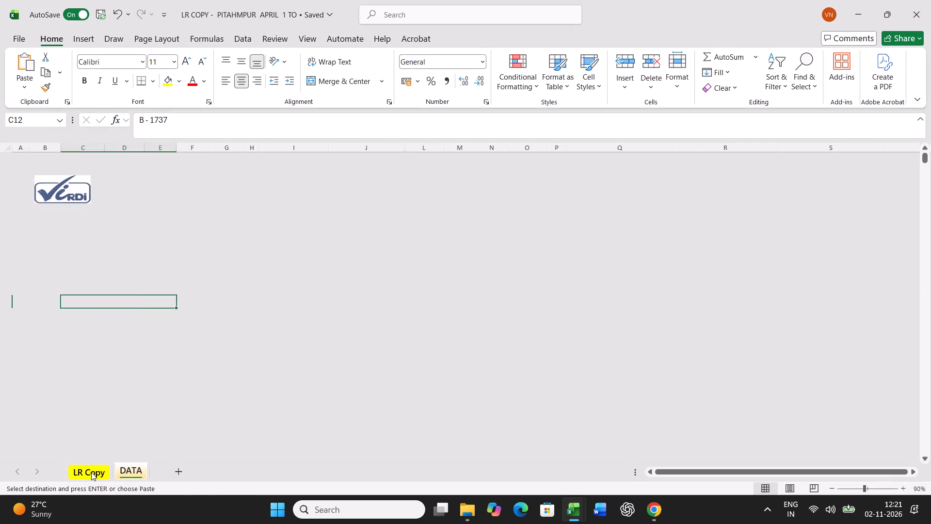
{"action": "key", "text": "ctrl+v"}
{"action": "key", "text": "ctrl+p"}
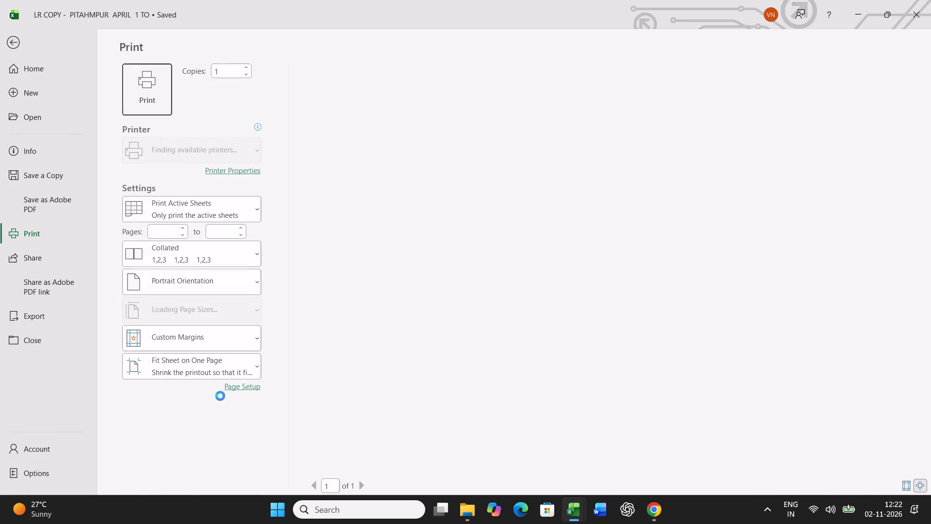
{"action": "left_click", "coordinate": [155, 93]}
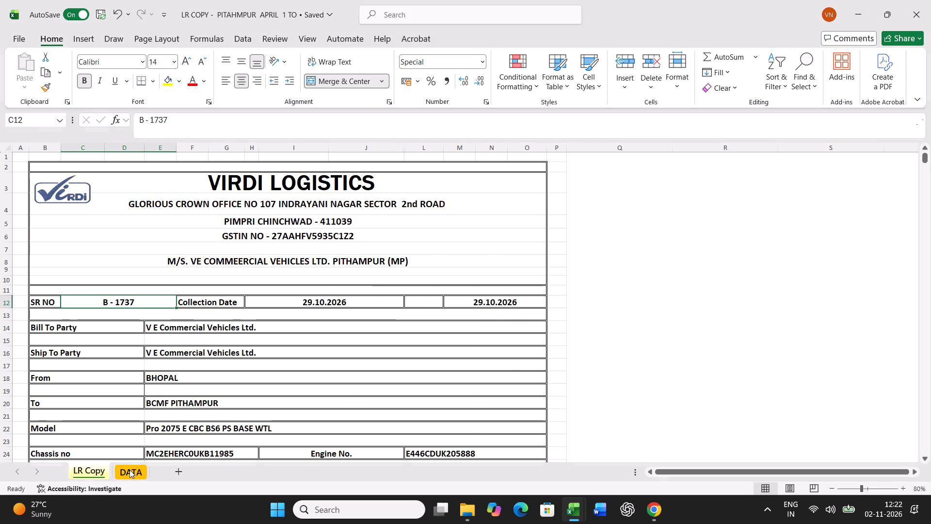
Copy LR number B - 1719 from the DATA sheet into the LR Copy form's SR NO field and print the form.
{"action": "left_click", "coordinate": [129, 470]}
{"action": "left_click", "coordinate": [46, 348]}
{"action": "key", "text": "ctrl+c"}
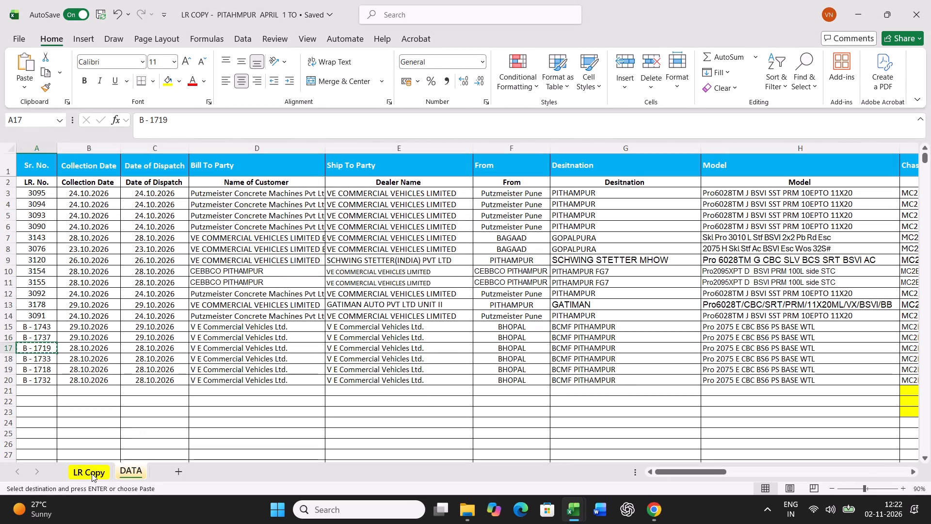
{"action": "left_click", "coordinate": [92, 474]}
{"action": "key", "text": "ctrl+v"}
{"action": "key", "text": "ctrl+p"}
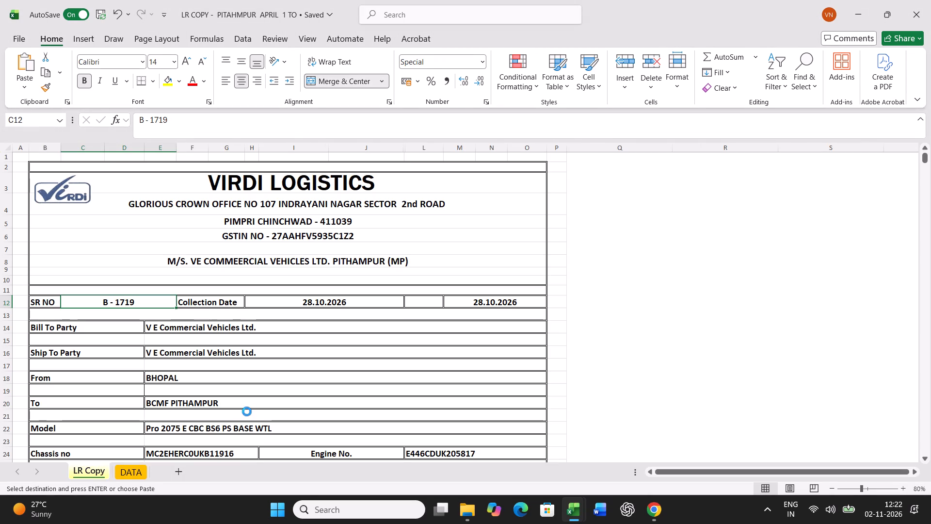
{"action": "left_click", "coordinate": [157, 104]}
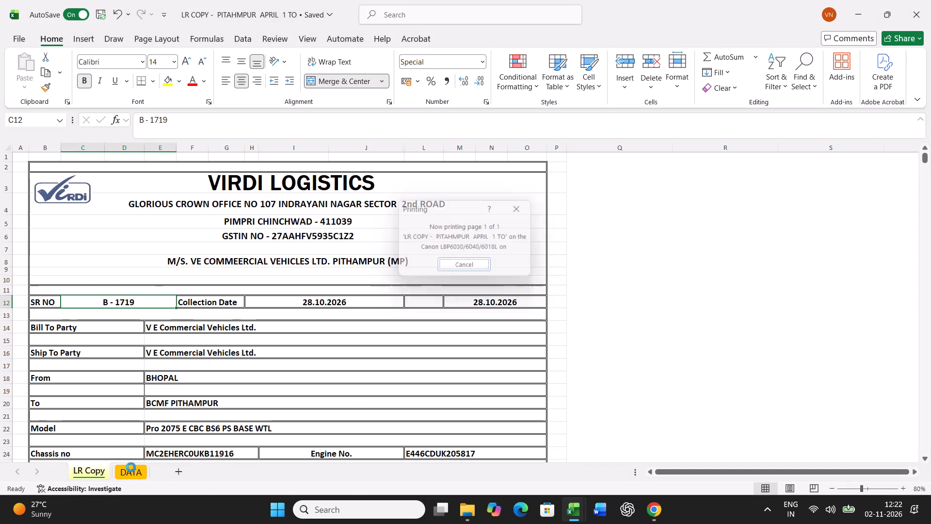
Copy LR number B - 1733 from the DATA sheet into the LR Copy form's SR NO field and print the form.
{"action": "left_click", "coordinate": [131, 472]}
{"action": "left_click", "coordinate": [46, 359]}
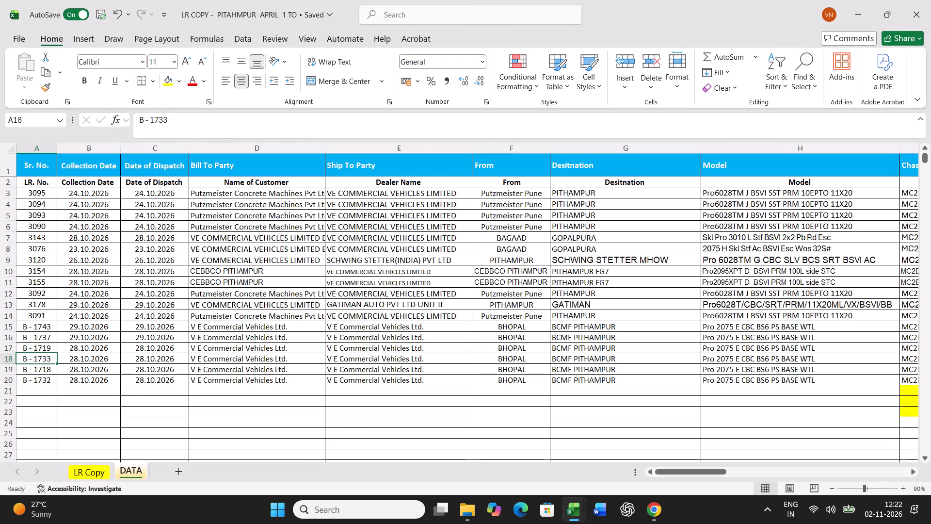
{"action": "key", "text": "ctrl+c"}
{"action": "left_click", "coordinate": [89, 476]}
{"action": "key", "text": "ctrl+v"}
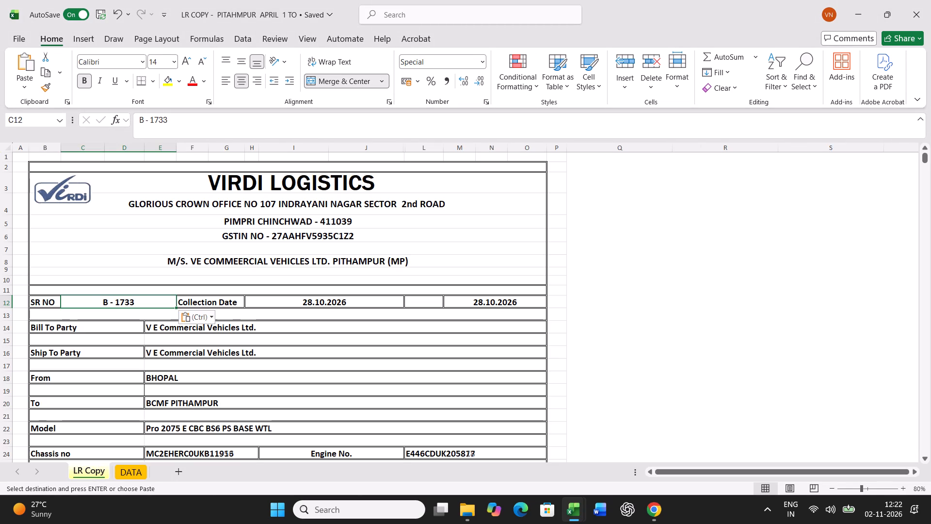
{"action": "key", "text": "ctrl+p"}
{"action": "left_click", "coordinate": [152, 112]}
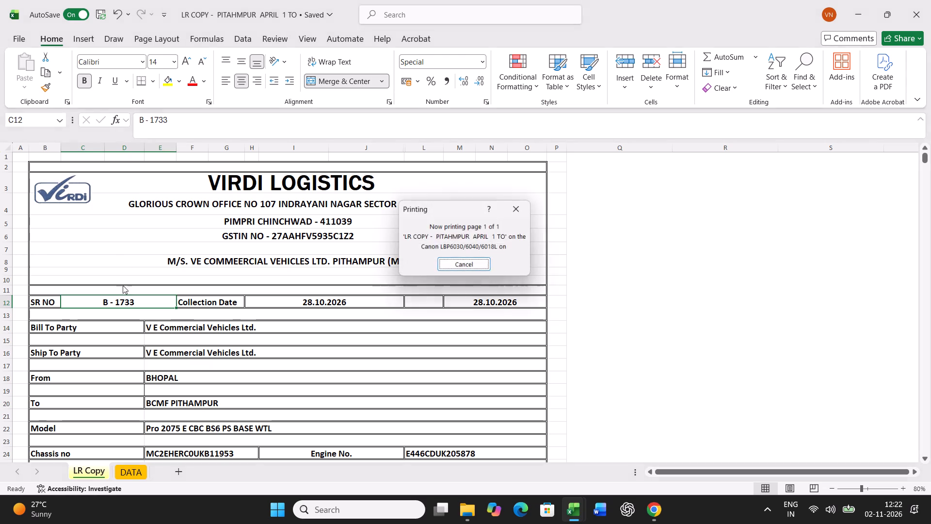
{"action": "left_click", "coordinate": [125, 467]}
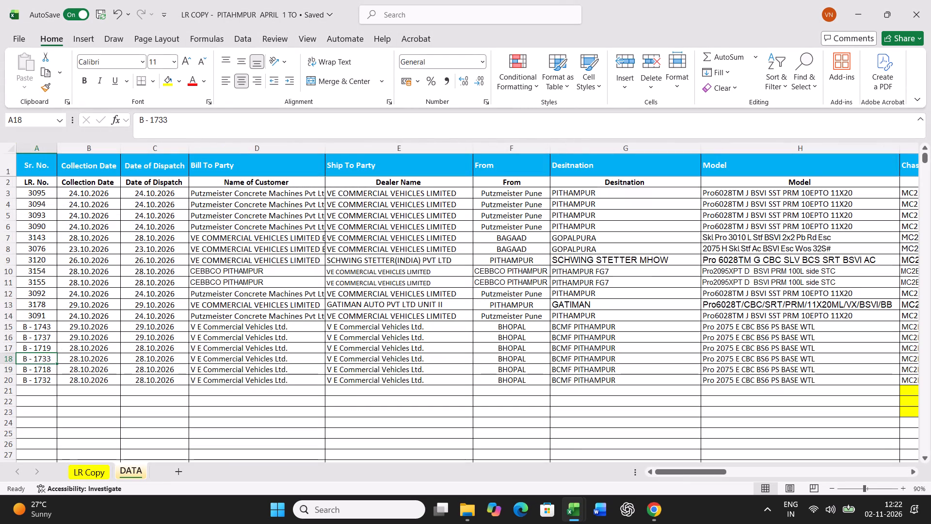
{"action": "left_click", "coordinate": [47, 365]}
{"action": "left_click", "coordinate": [45, 373]}
{"action": "key", "text": "ctrl+c"}
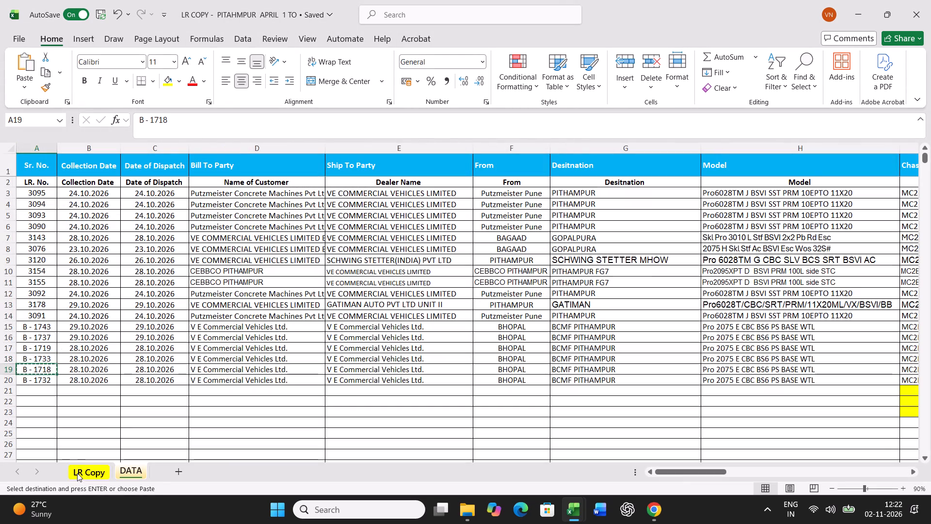
{"action": "left_click", "coordinate": [78, 473]}
{"action": "key", "text": "ctrl+v"}
{"action": "key", "text": "ctrl+p"}
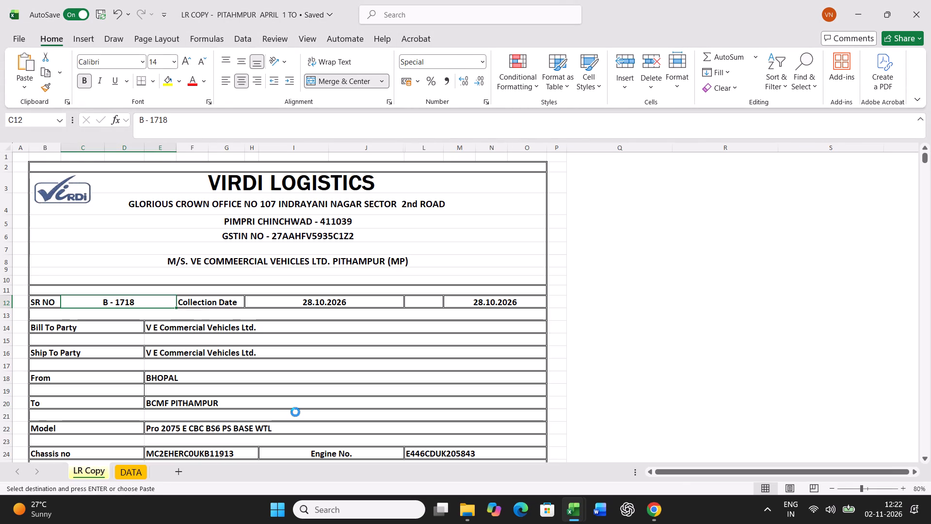
{"action": "left_click", "coordinate": [156, 89]}
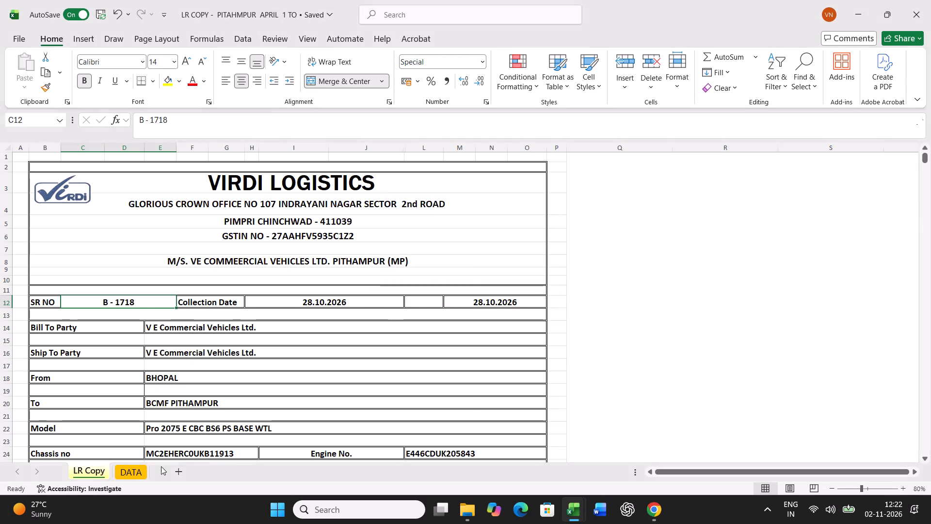
Copy LR number B - 1732 from the DATA sheet into the LR Copy form's SR NO field and print the form.
{"action": "left_click", "coordinate": [137, 469]}
{"action": "left_click", "coordinate": [47, 382]}
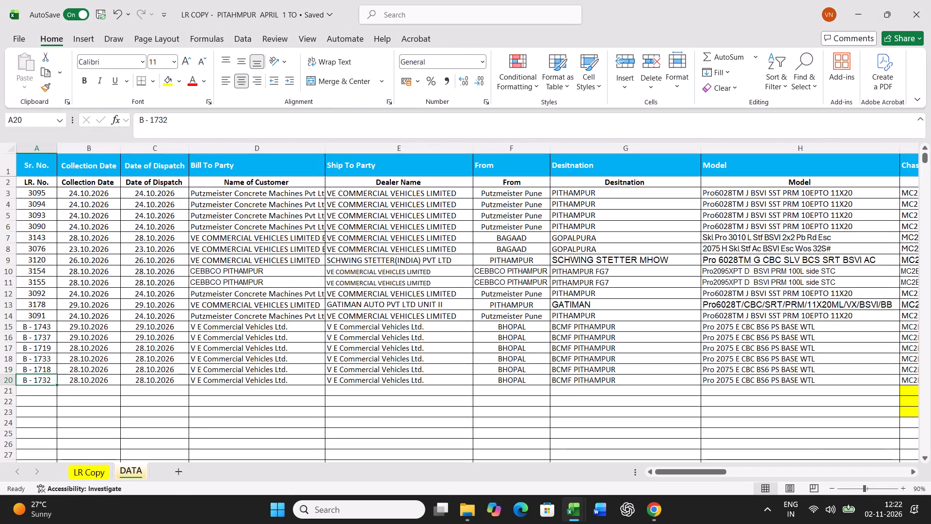
{"action": "key", "text": "ctrl+c"}
{"action": "left_click", "coordinate": [88, 474]}
{"action": "key", "text": "ctrl+v"}
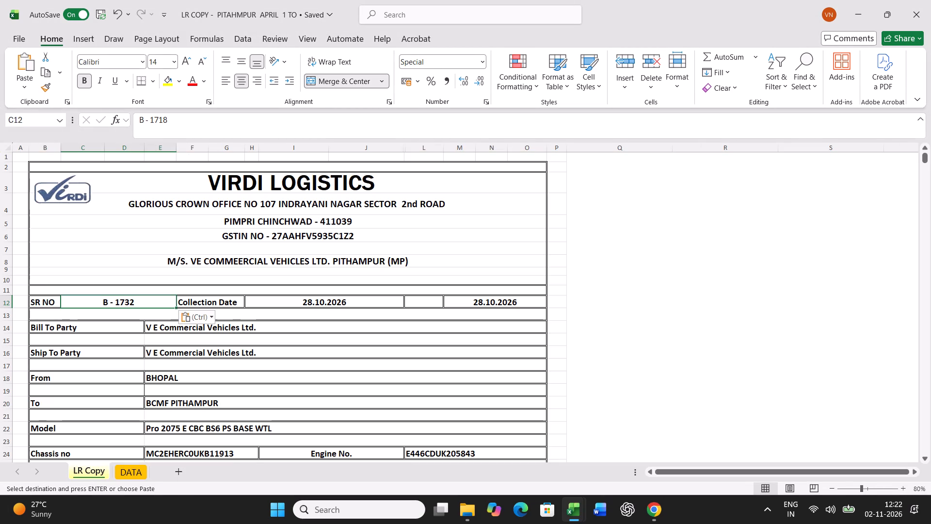
{"action": "key", "text": "ctrl+p"}
{"action": "left_click", "coordinate": [146, 78]}
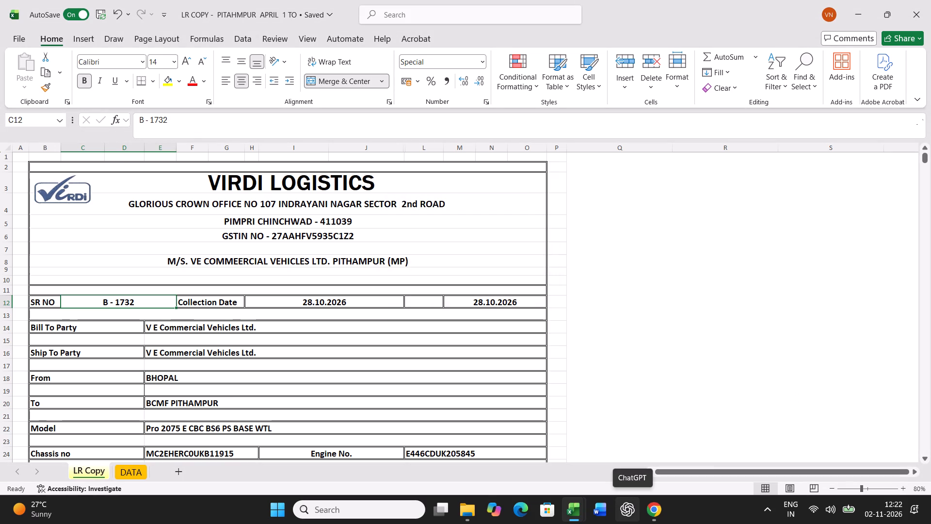
Close the LR COPY - PITAHMPUR and LR (13) workbooks and minimise the YEAR-26-27 folder window to reach the desktop.
{"action": "left_click", "coordinate": [918, 10]}
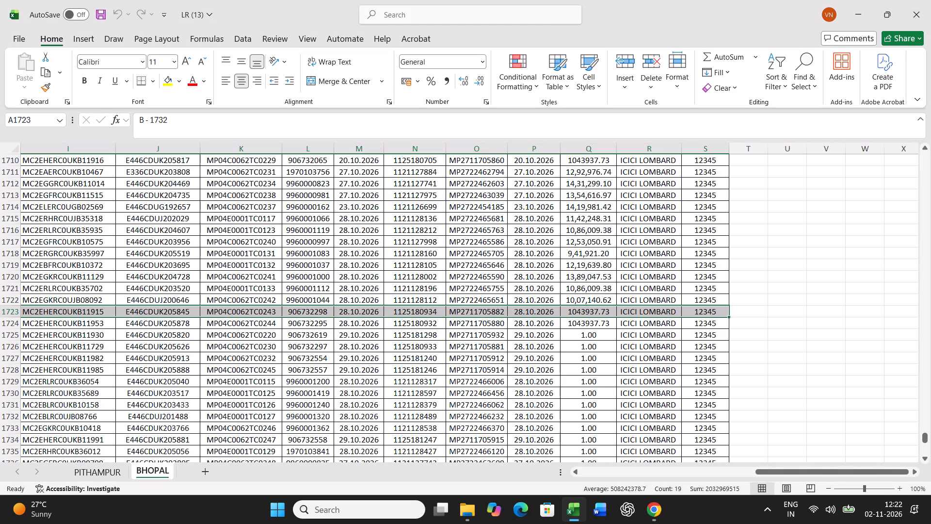
{"action": "left_click", "coordinate": [669, 255]}
{"action": "left_click", "coordinate": [924, 6]}
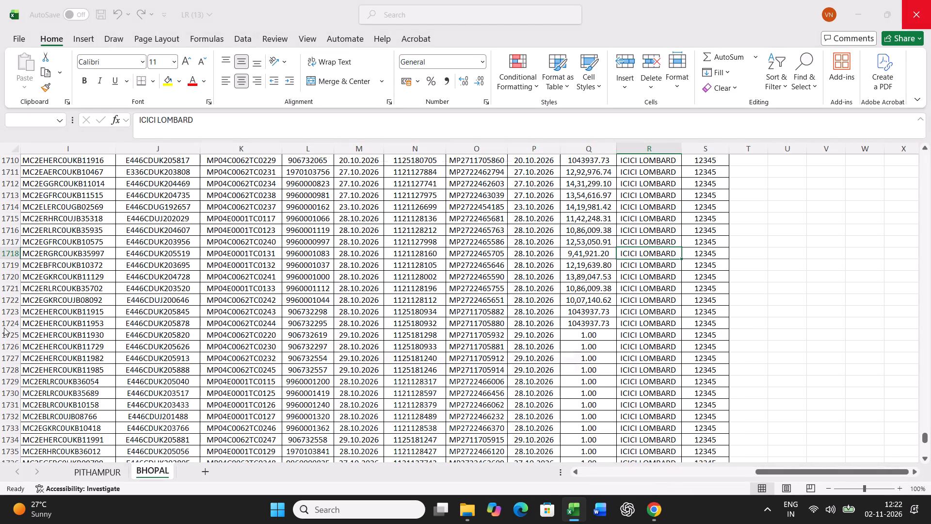
{"action": "left_click", "coordinate": [513, 346]}
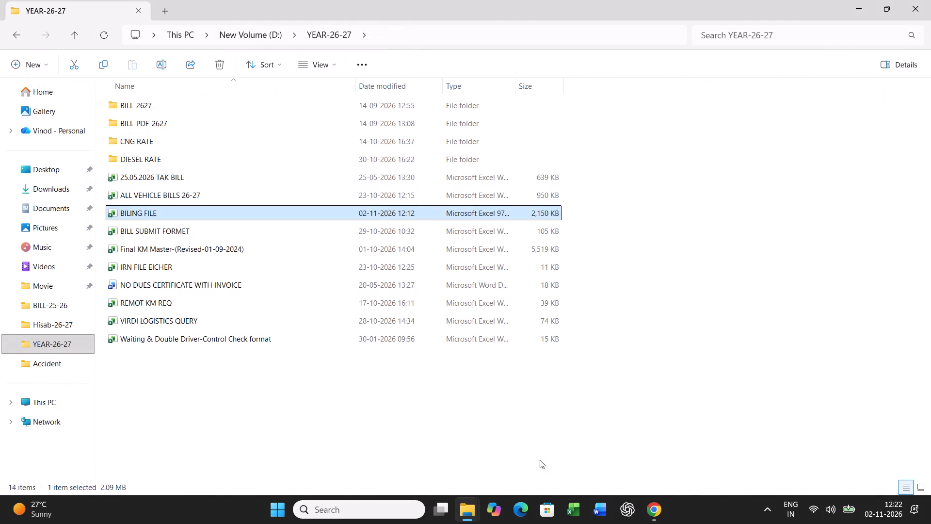
{"action": "left_click", "coordinate": [853, 2]}
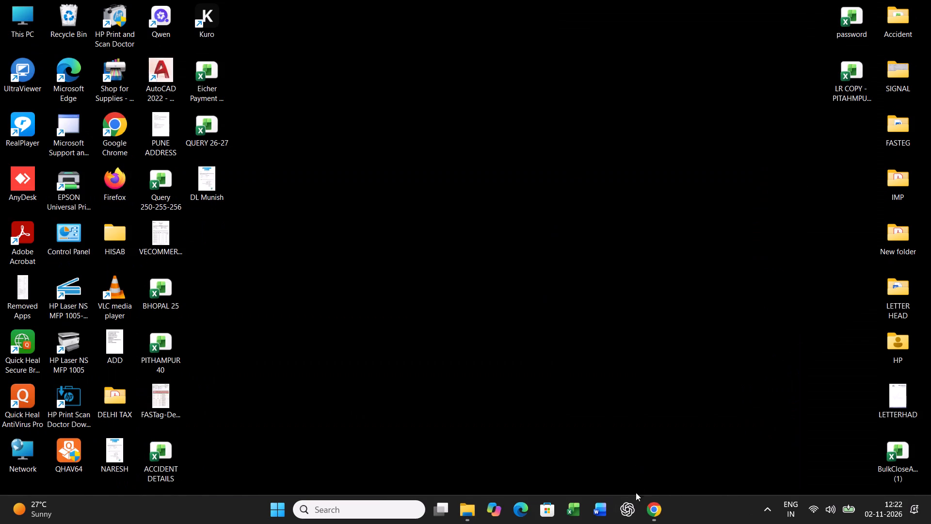